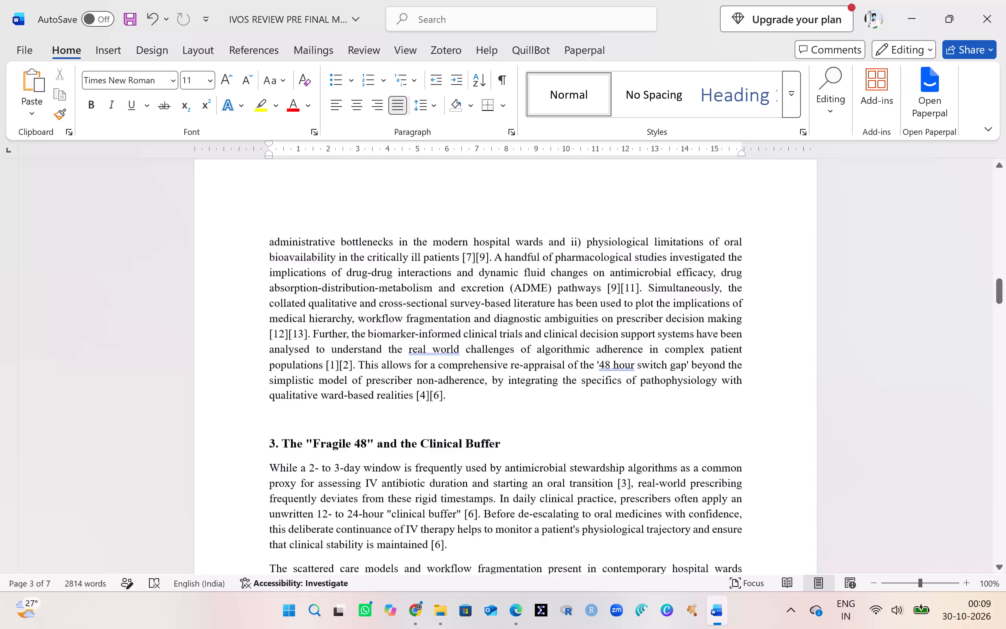
# Check the Figure 1 Venn diagram in the manuscript, switch to Canva, and search from its home page for "intersection of 3 circles".
pyautogui.scroll(-1, 854, 463)
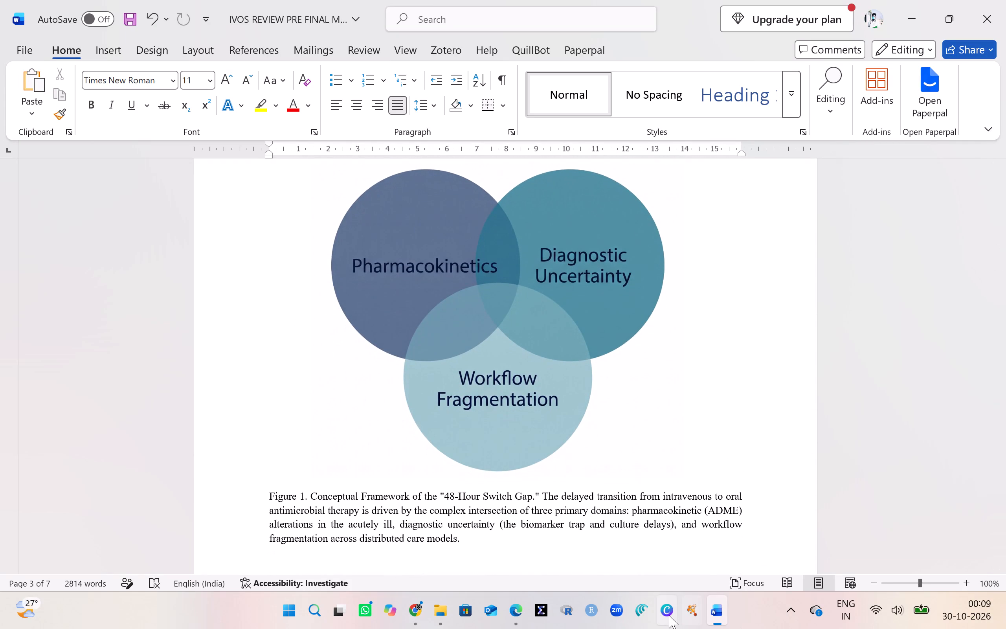
pyautogui.click(669, 615)
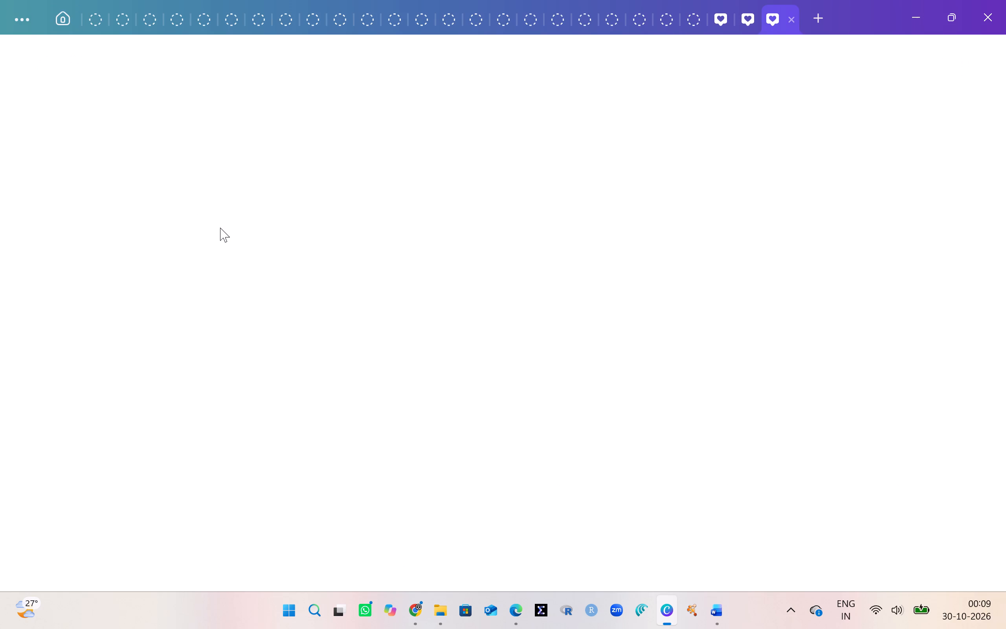
pyautogui.click(820, 13)
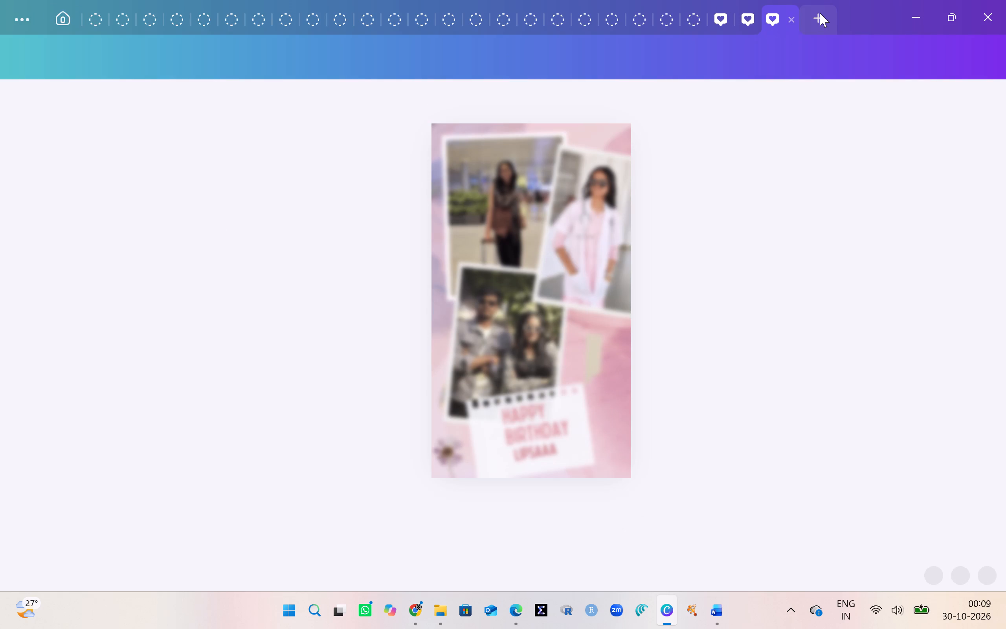
pyautogui.click(52, 18)
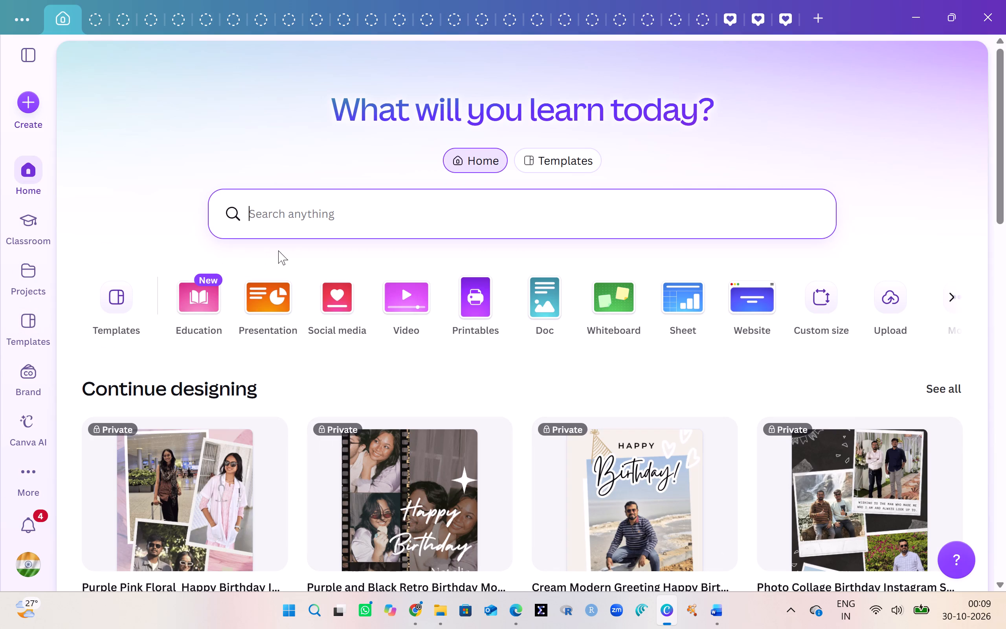
pyautogui.write('intersection of 3')
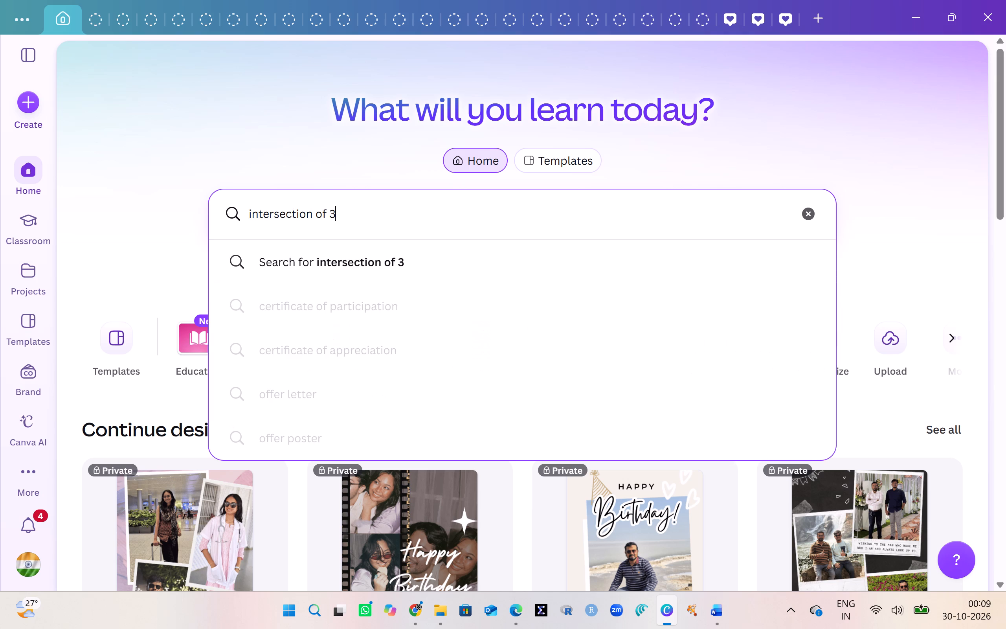
pyautogui.press('space')
pyautogui.write('circles')
pyautogui.press('Return')
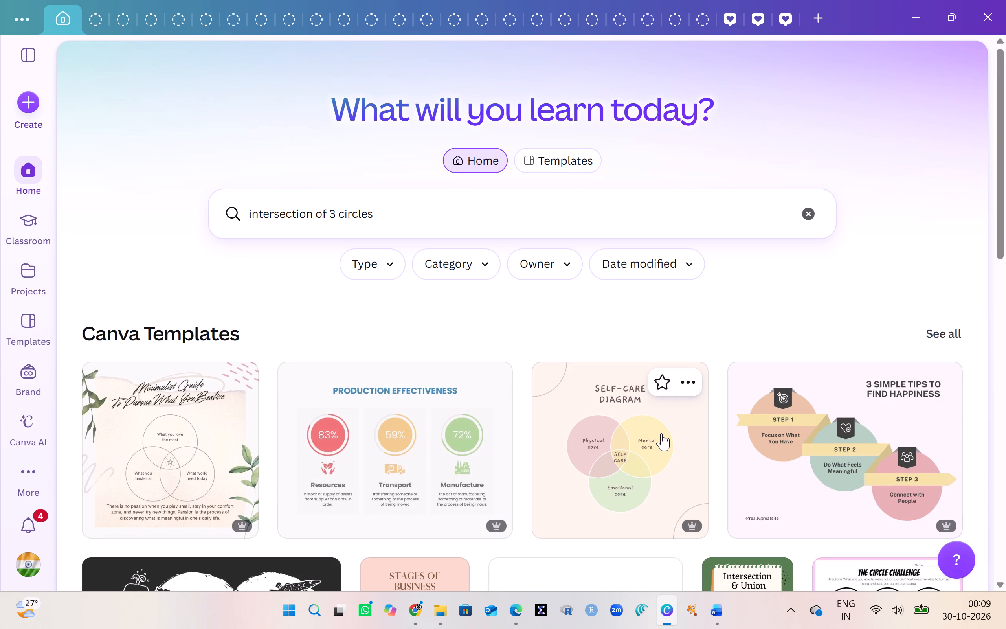
# Look through the search results and open the preview of the Self-Care Diagram template with three overlapping circles.
pyautogui.scroll(-2, 661, 433)
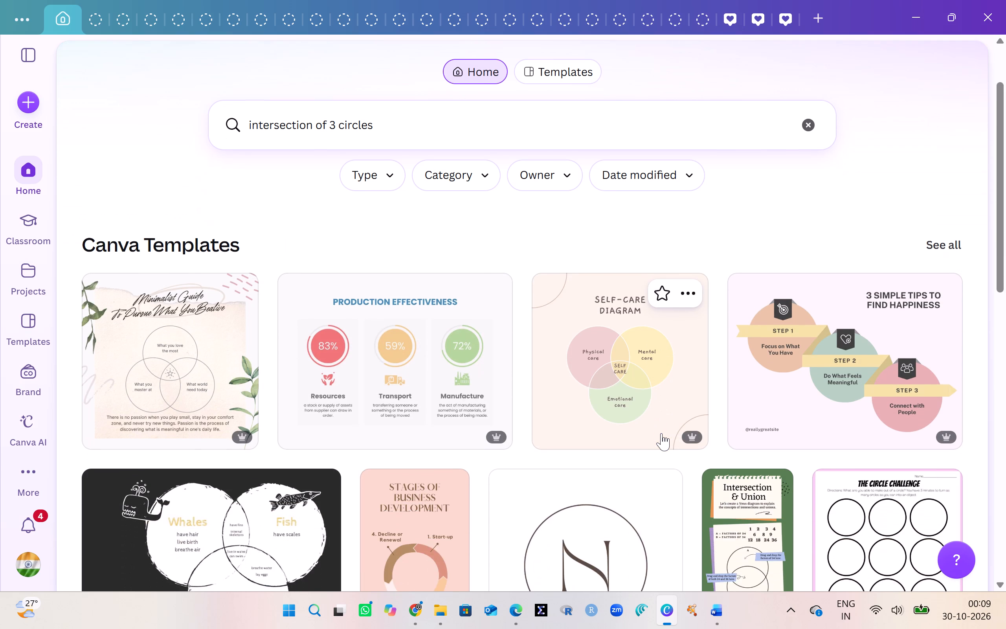
pyautogui.scroll(-5, 661, 433)
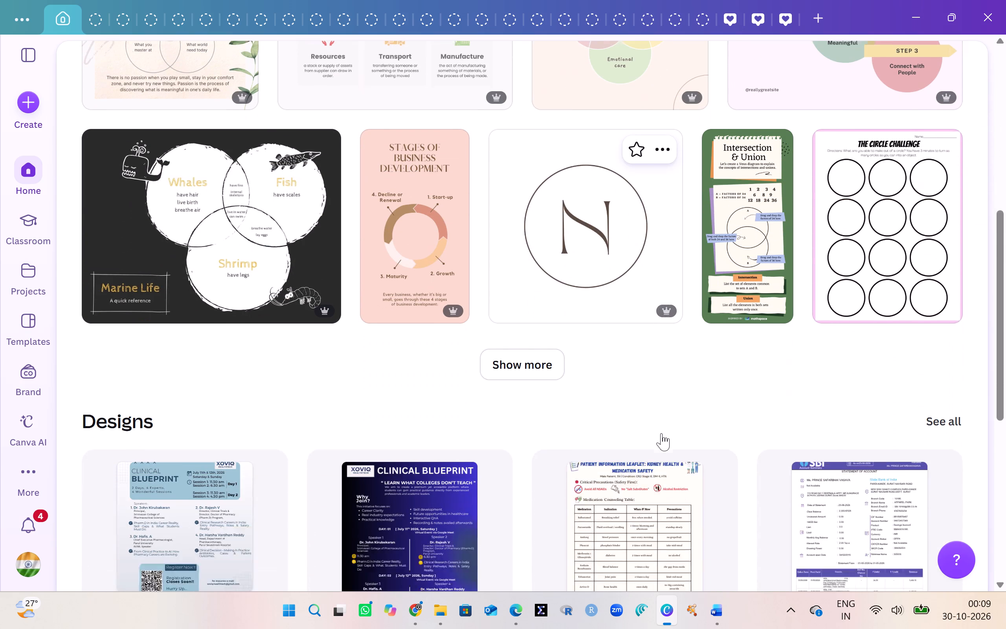
pyautogui.scroll(-5, 661, 433)
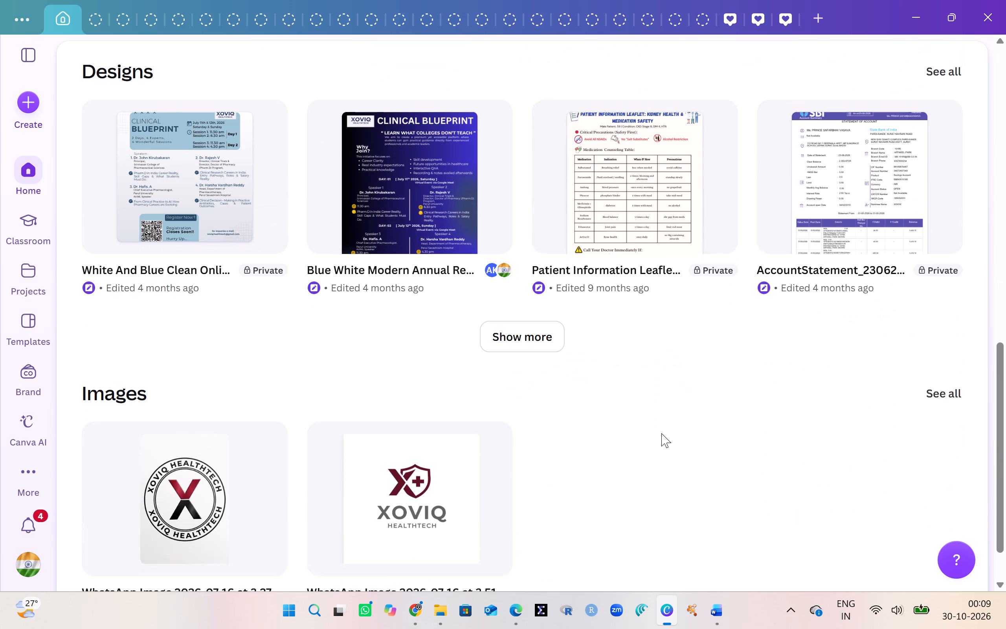
pyautogui.scroll(1, 661, 433)
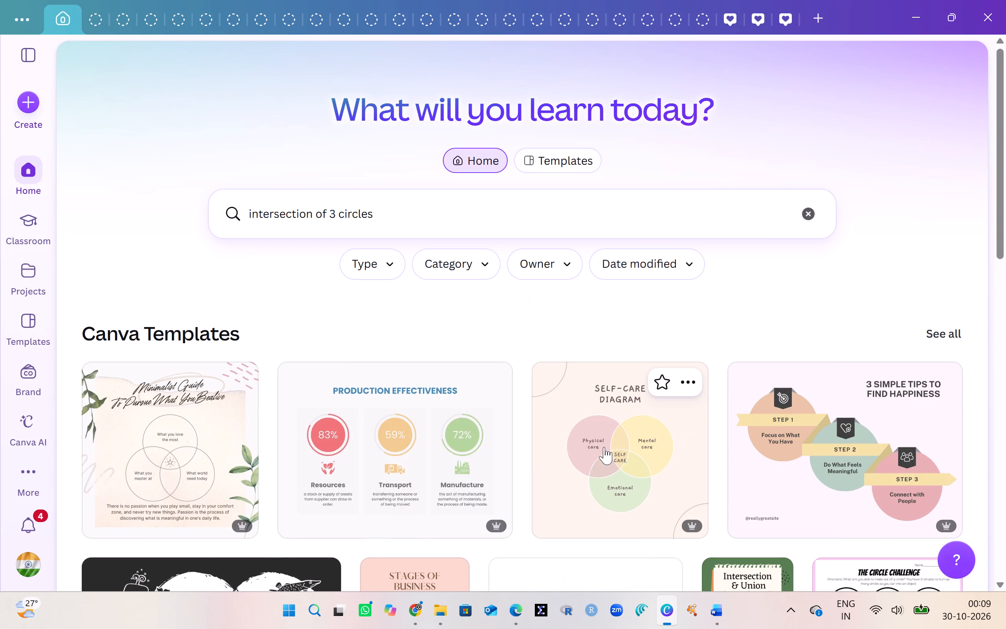
pyautogui.click(604, 447)
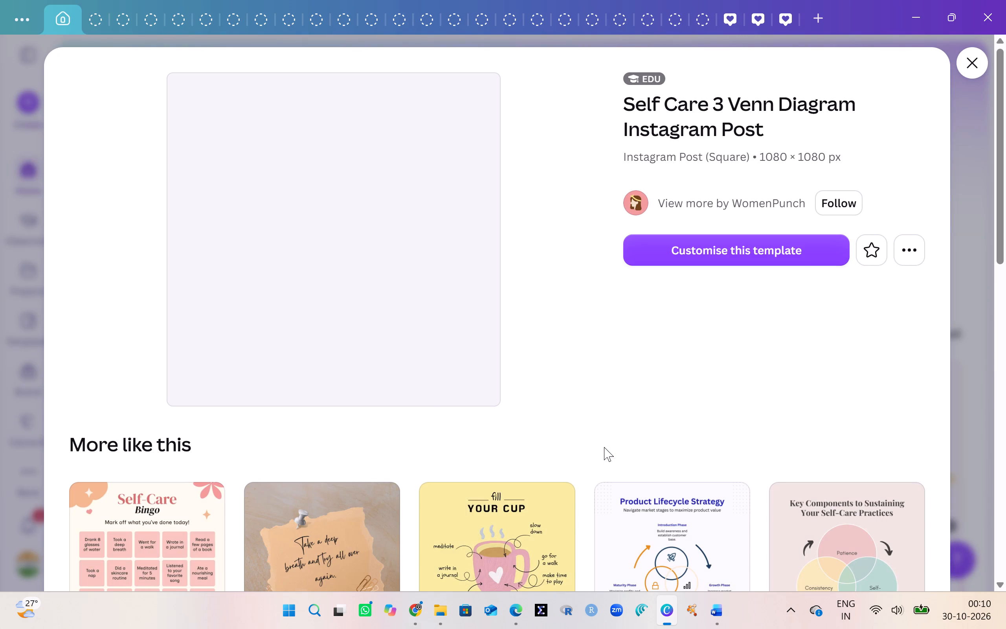
# Examine the template preview and the similar designs below it for a suitable three-circle Venn layout.
pyautogui.scroll(-2, 604, 447)
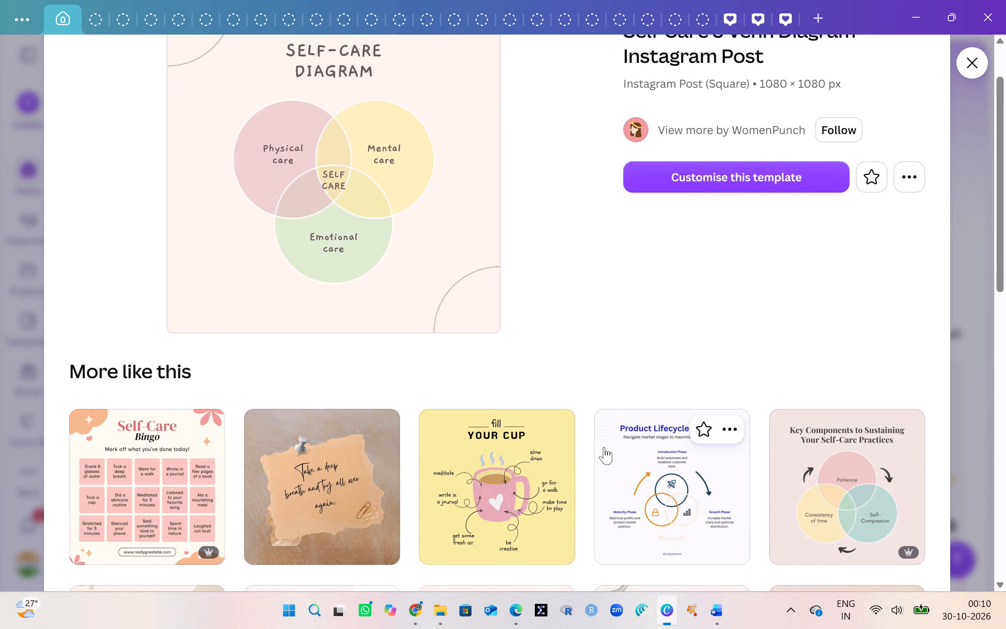
pyautogui.scroll(-1, 604, 447)
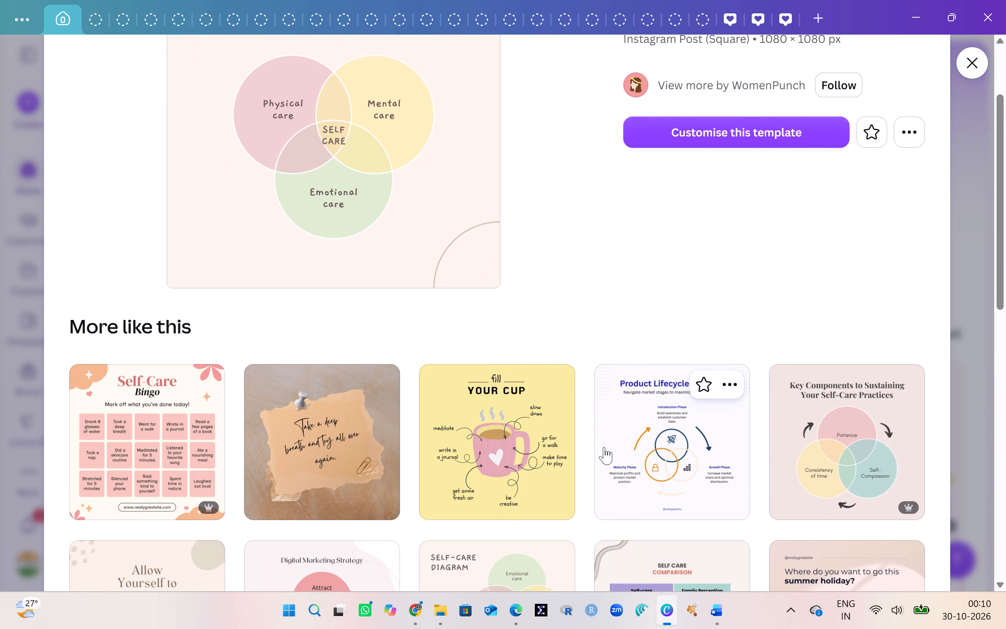
pyautogui.scroll(-2, 604, 447)
pyautogui.hscroll(2, 604, 447)
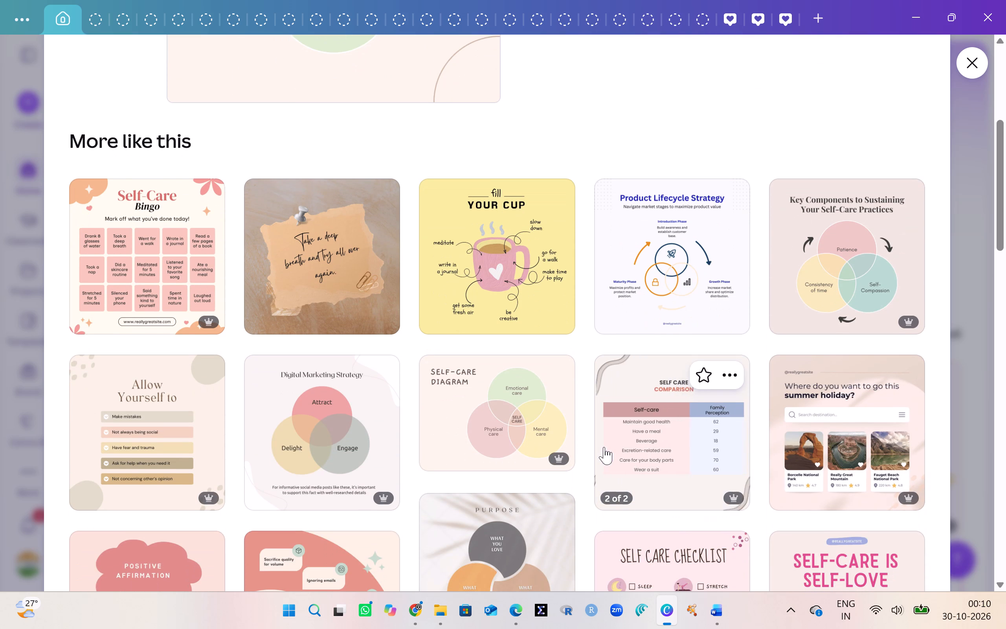
pyautogui.hscroll(1, 604, 447)
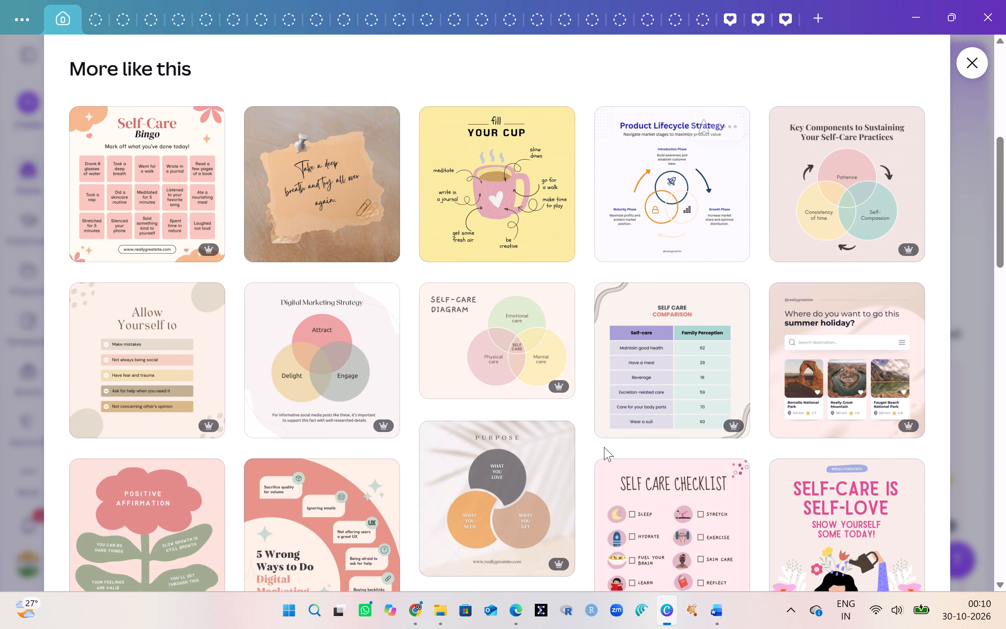
pyautogui.hscroll(2, 604, 447)
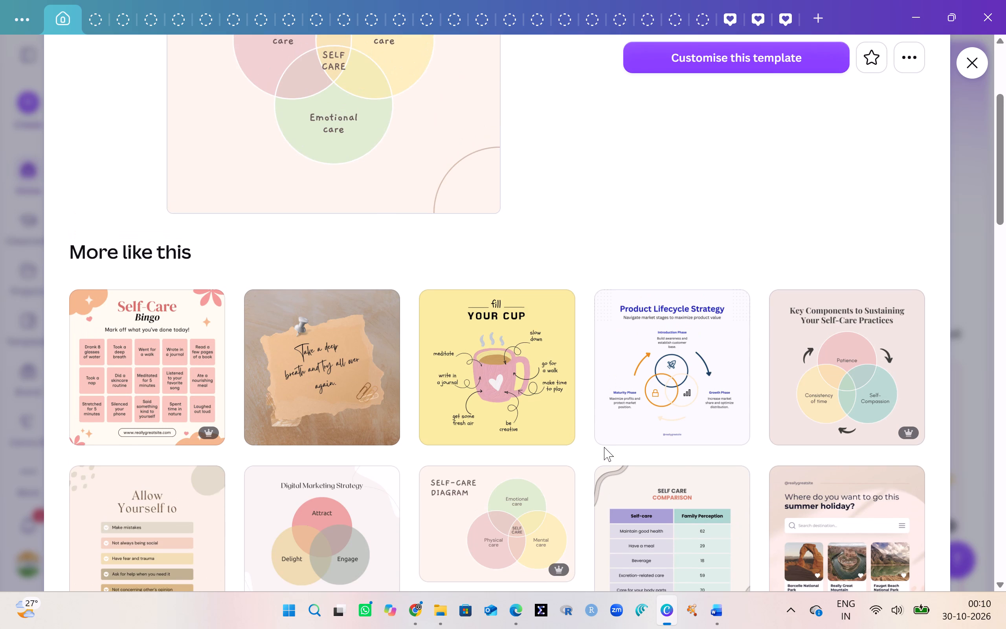
pyautogui.scroll(1, 604, 447)
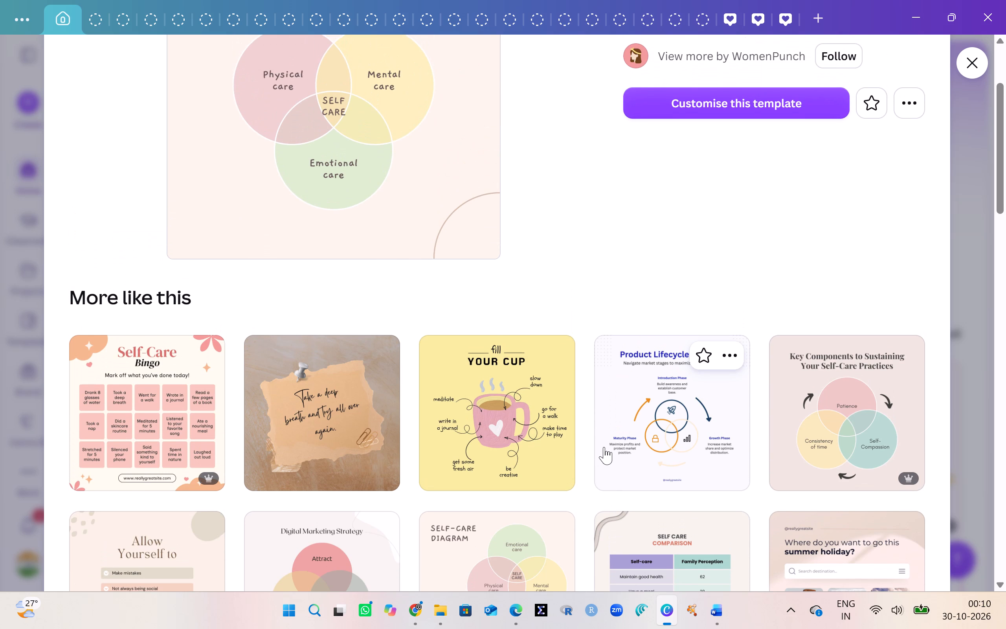
pyautogui.scroll(3, 604, 447)
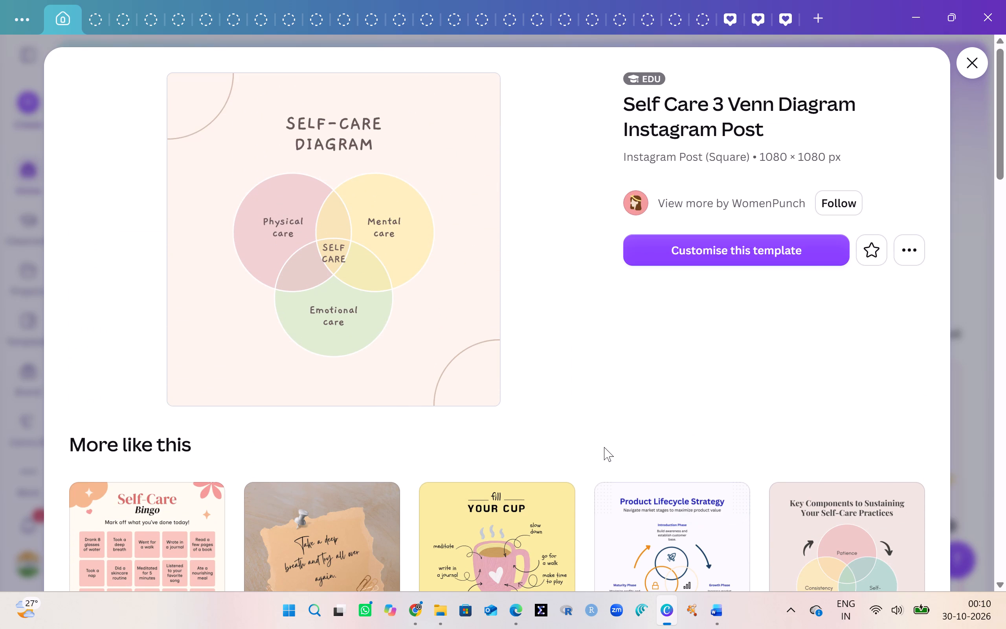
# Open the Self Care 3 Venn Diagram Instagram Post template for customising.
pyautogui.click(687, 248)
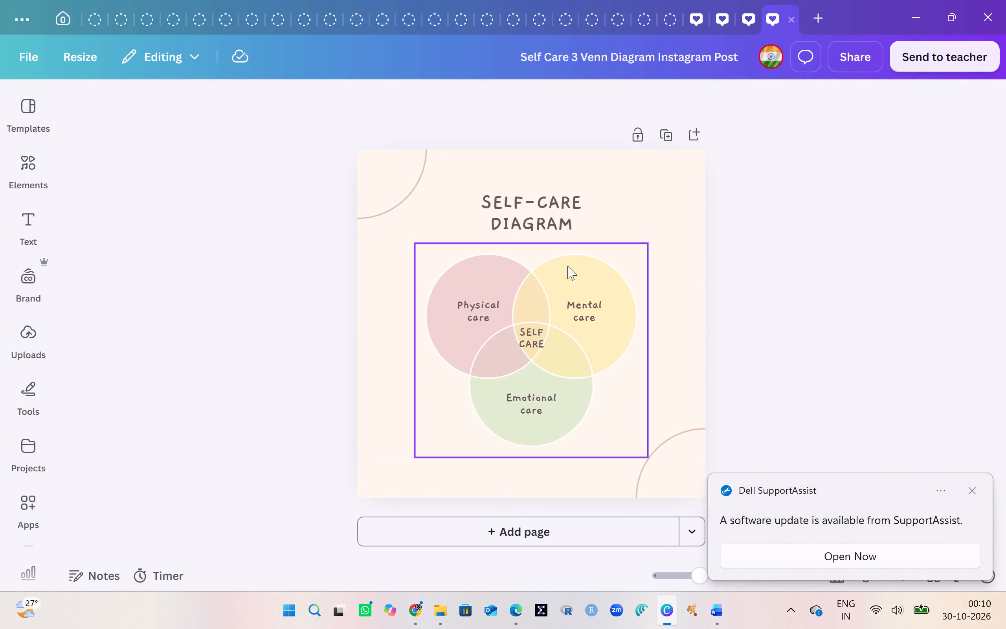
# Replace the "Physical care" label with "Pharmacokinetics" and enlarge the text to about size 32.9.
pyautogui.click(476, 308)
pyautogui.click(476, 308)
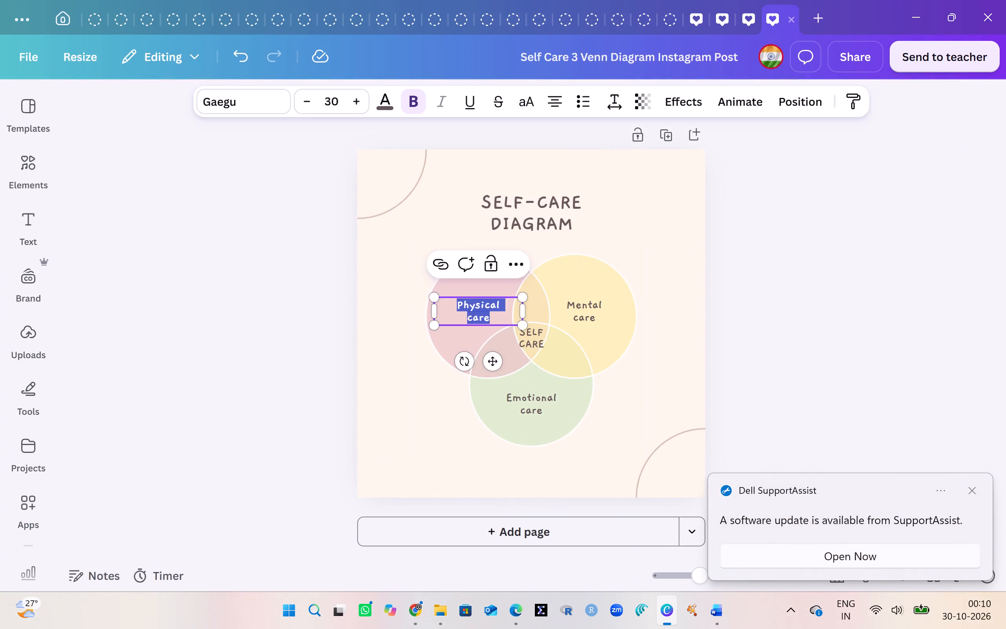
pyautogui.press('BackSpace')
pyautogui.hotkey('shift', 'p')
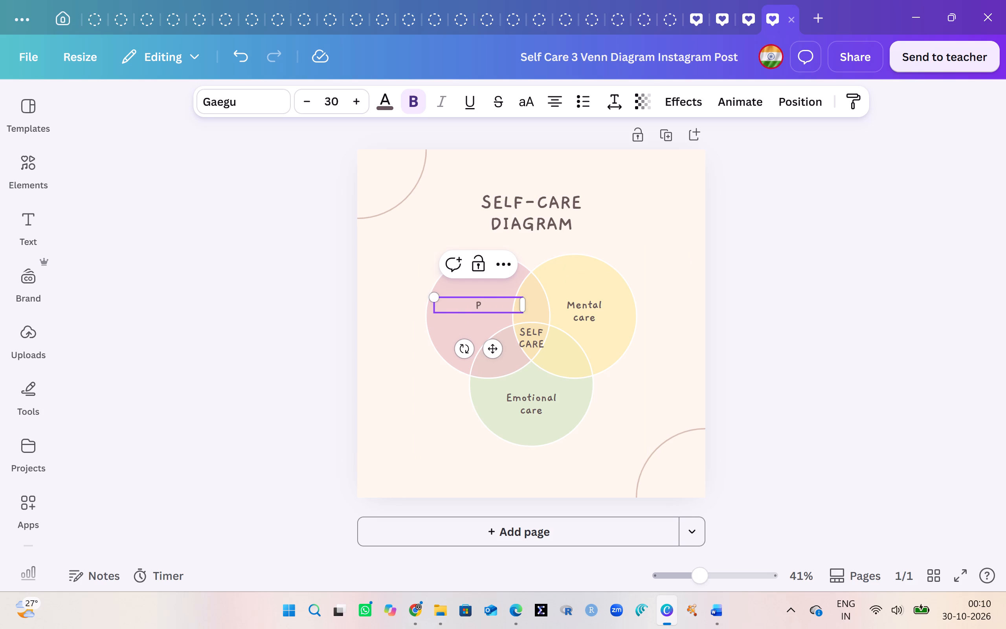
pyautogui.write('har')
pyautogui.write('macokinetics')
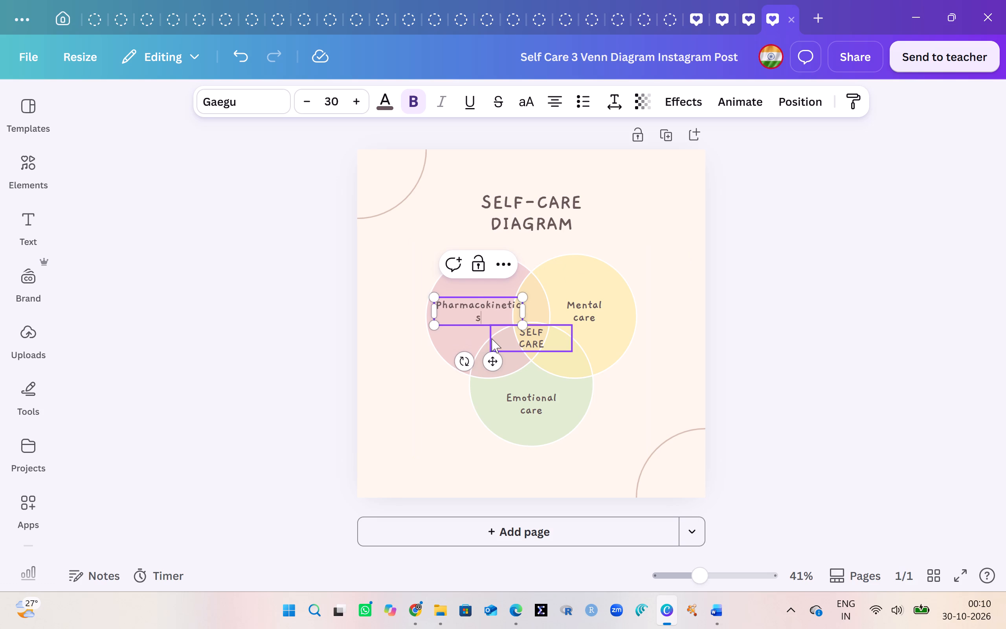
pyautogui.moveTo(525, 327); pyautogui.dragTo(530, 330)
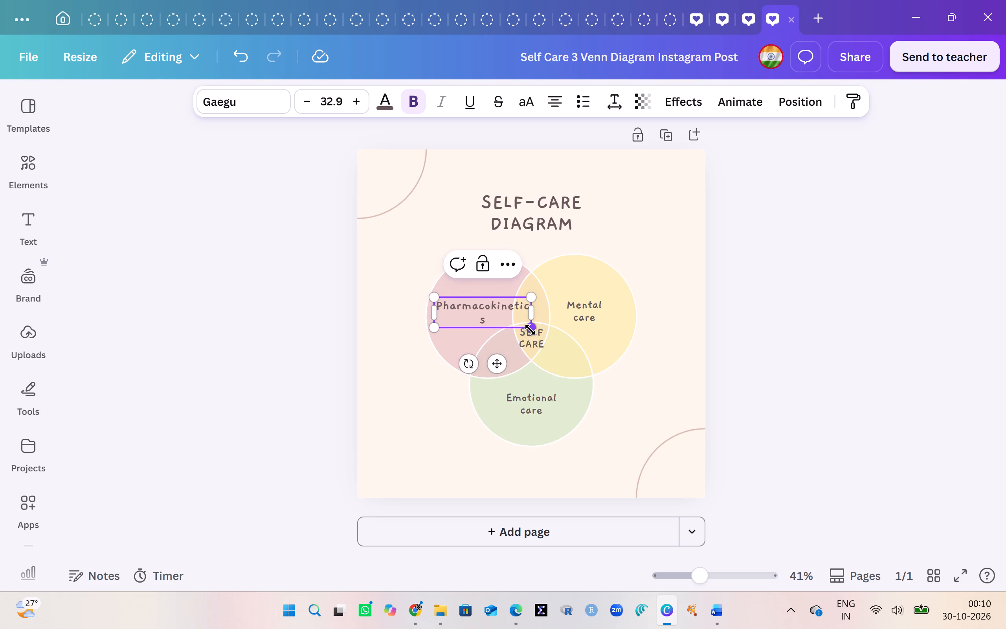
# Enlarge the three-circle Venn graphic to about 824 by 757.
pyautogui.click(554, 283)
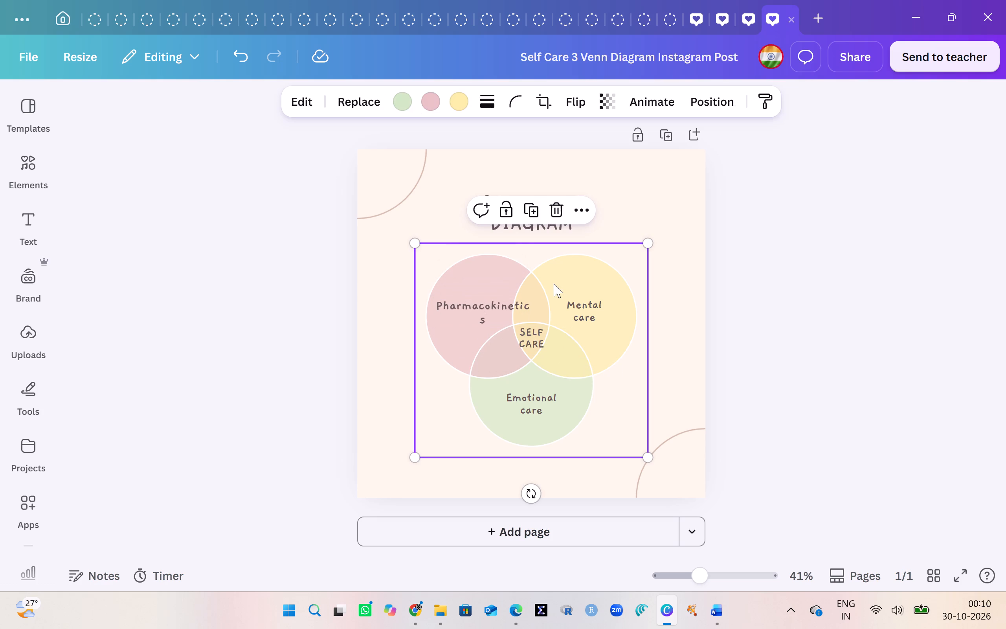
pyautogui.moveTo(650, 244); pyautogui.dragTo(683, 212)
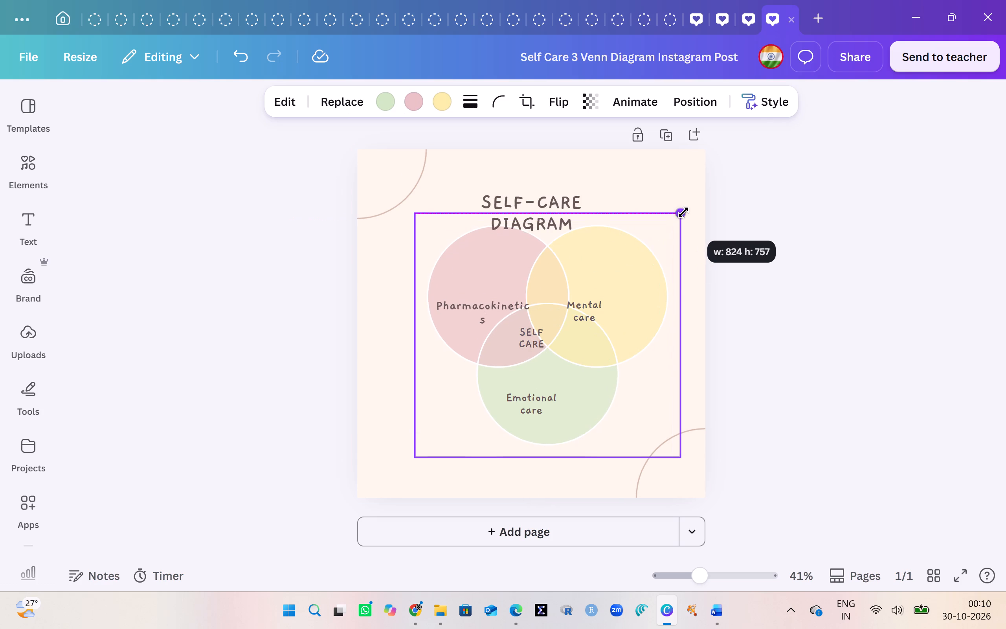
pyautogui.moveTo(683, 212); pyautogui.dragTo(686, 211)
# Delete the "Self-Care Diagram" title and the two decorative arcs in opposite corners of the page.
pyautogui.click(554, 197)
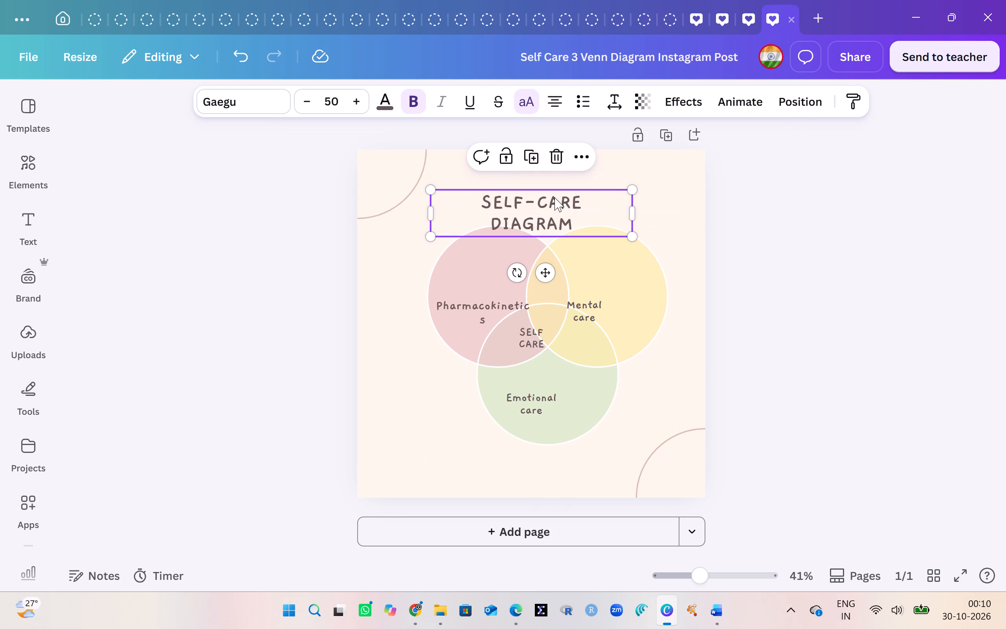
pyautogui.click(557, 152)
pyautogui.click(417, 167)
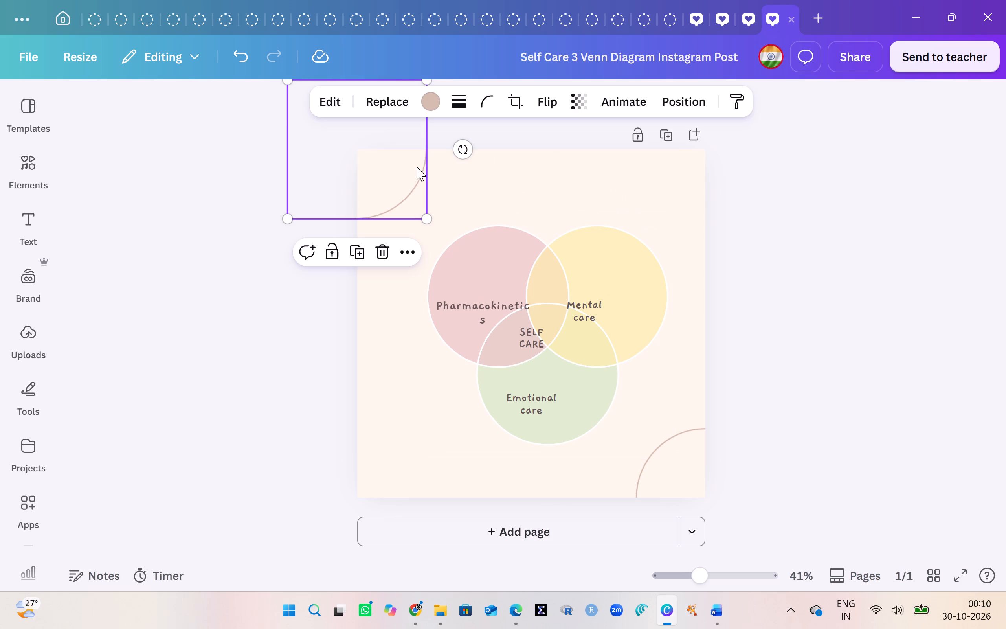
pyautogui.click(382, 252)
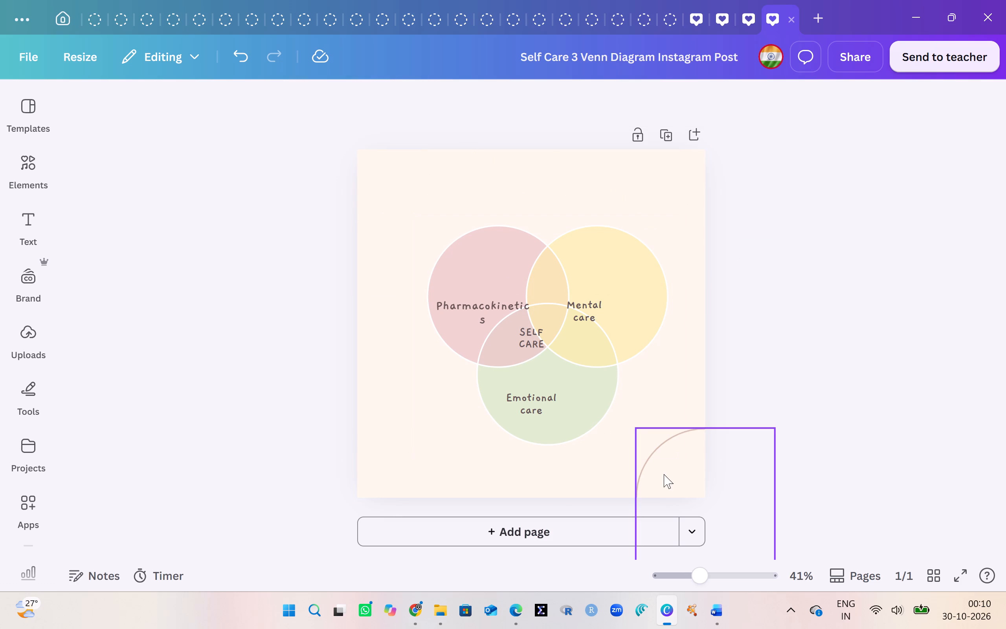
pyautogui.click(656, 462)
pyautogui.click(734, 388)
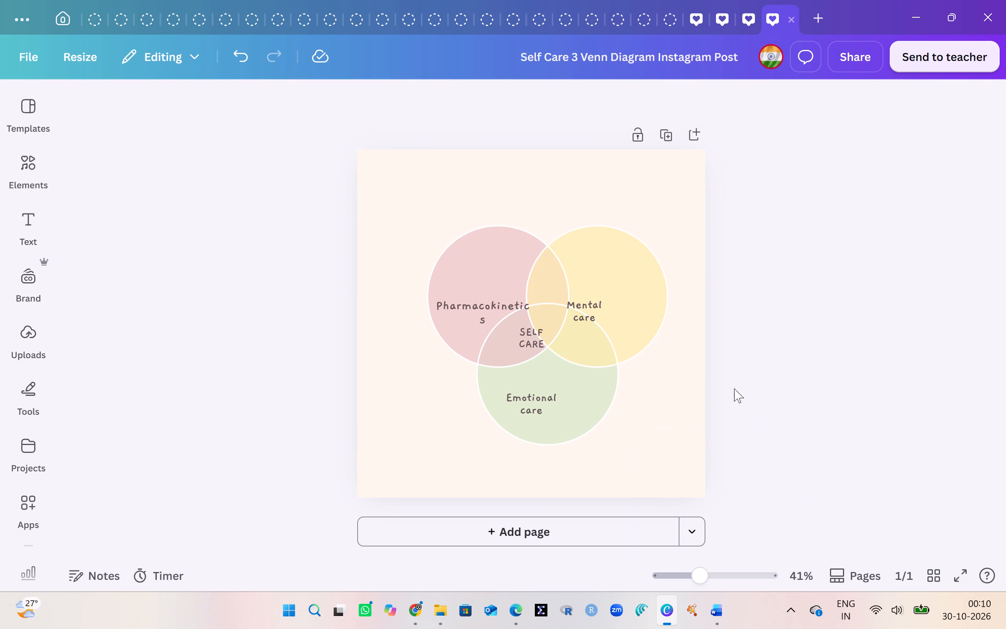
# Enlarge the three-circle Venn graphic further toward the page's upper-left corner.
pyautogui.click(542, 333)
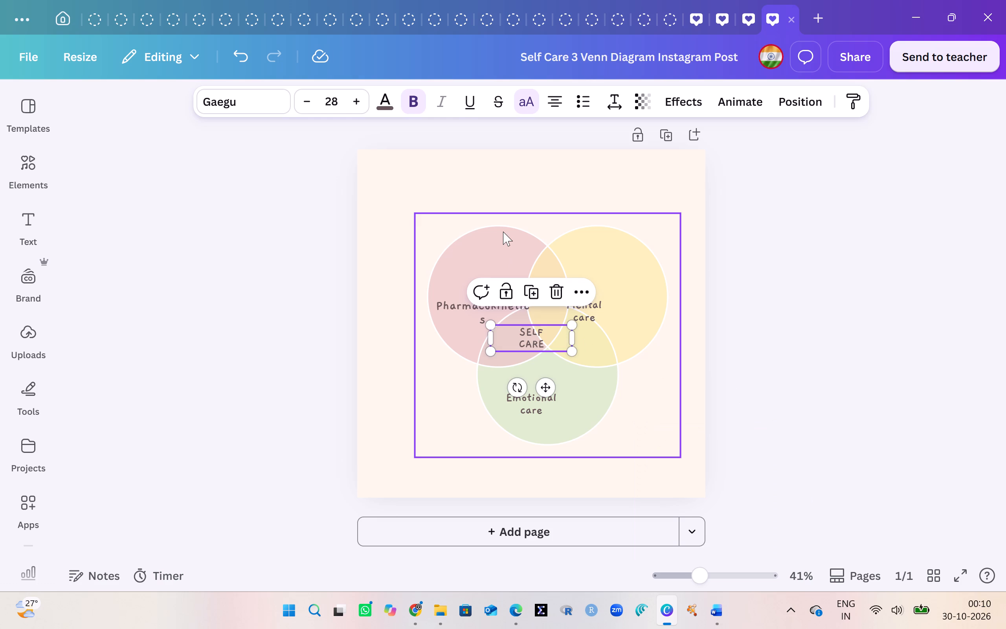
pyautogui.click(503, 232)
pyautogui.moveTo(415, 210); pyautogui.dragTo(388, 201)
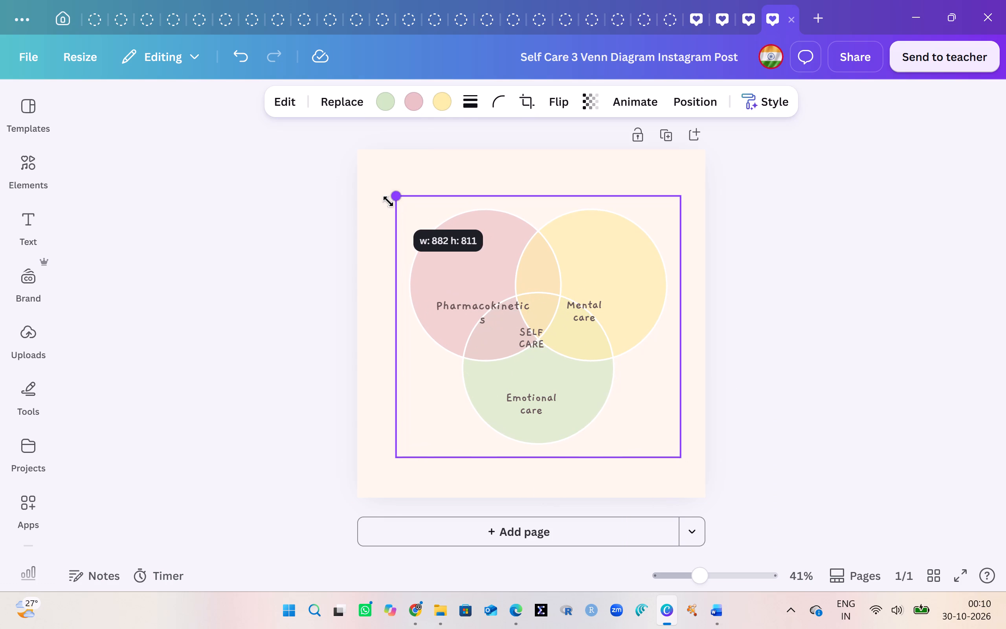
pyautogui.moveTo(388, 201); pyautogui.dragTo(376, 201)
# Move the "Pharmacokinetics" label up inside the pink circle, enlarge its text to about size 38.5 and widen its box to one line.
pyautogui.moveTo(474, 318); pyautogui.dragTo(473, 273)
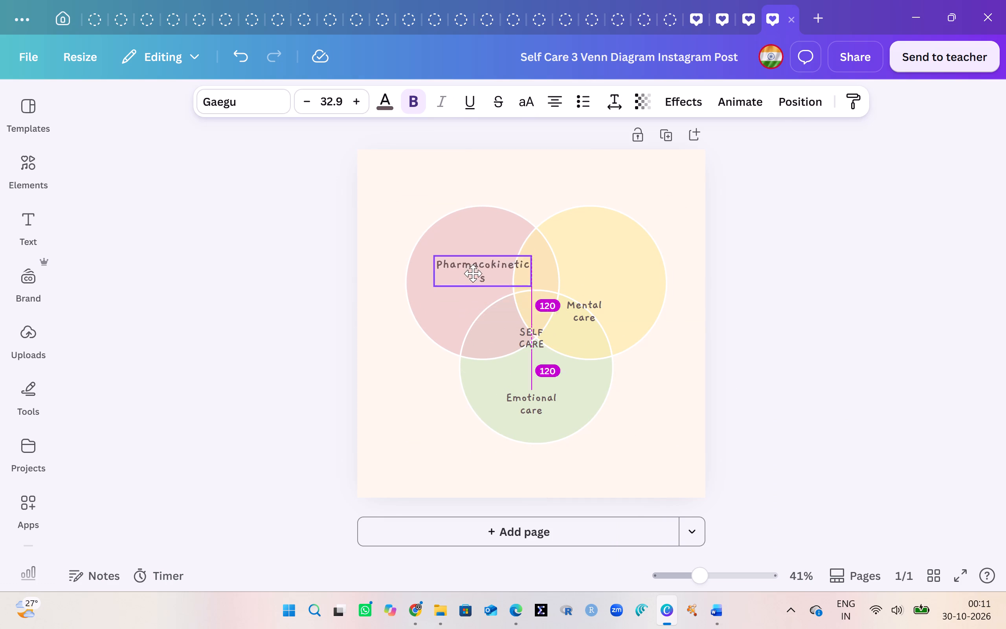
pyautogui.moveTo(473, 273); pyautogui.dragTo(460, 275)
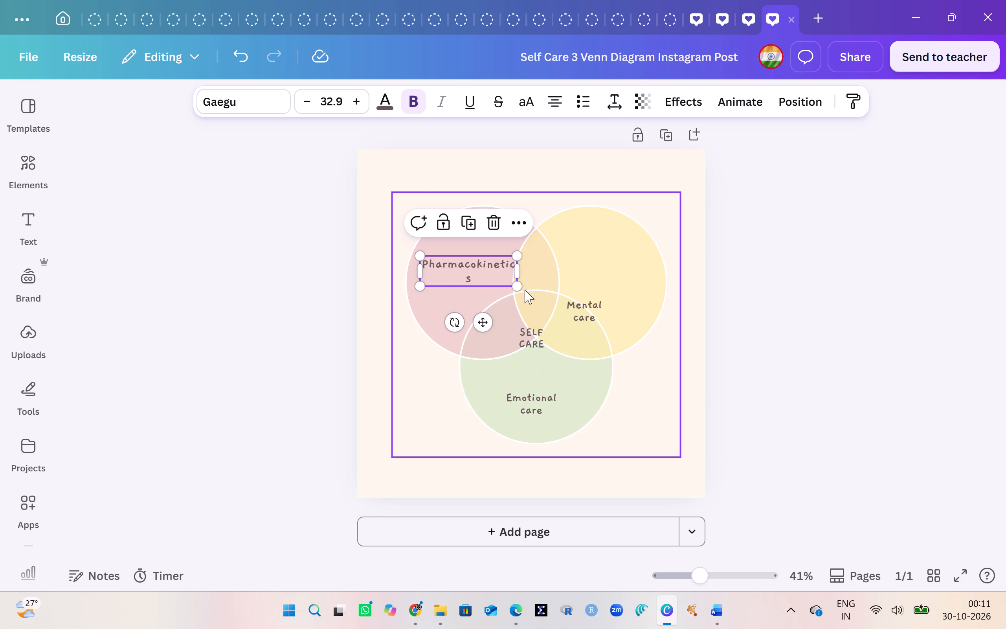
pyautogui.moveTo(523, 290); pyautogui.dragTo(543, 308)
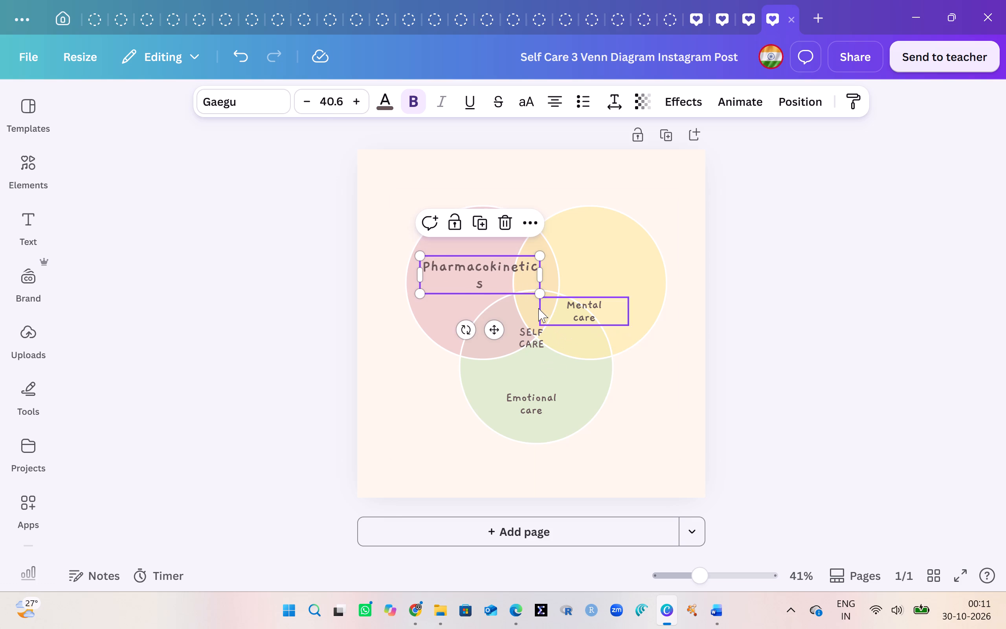
pyautogui.click(476, 285)
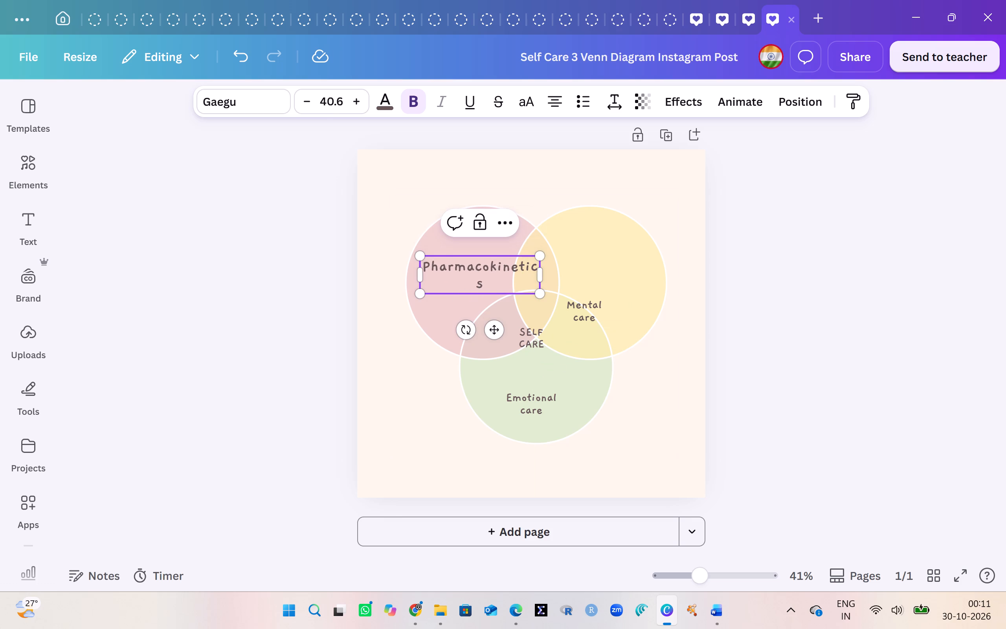
pyautogui.press('BackSpace')
pyautogui.press('c')
pyautogui.moveTo(552, 274); pyautogui.dragTo(559, 277)
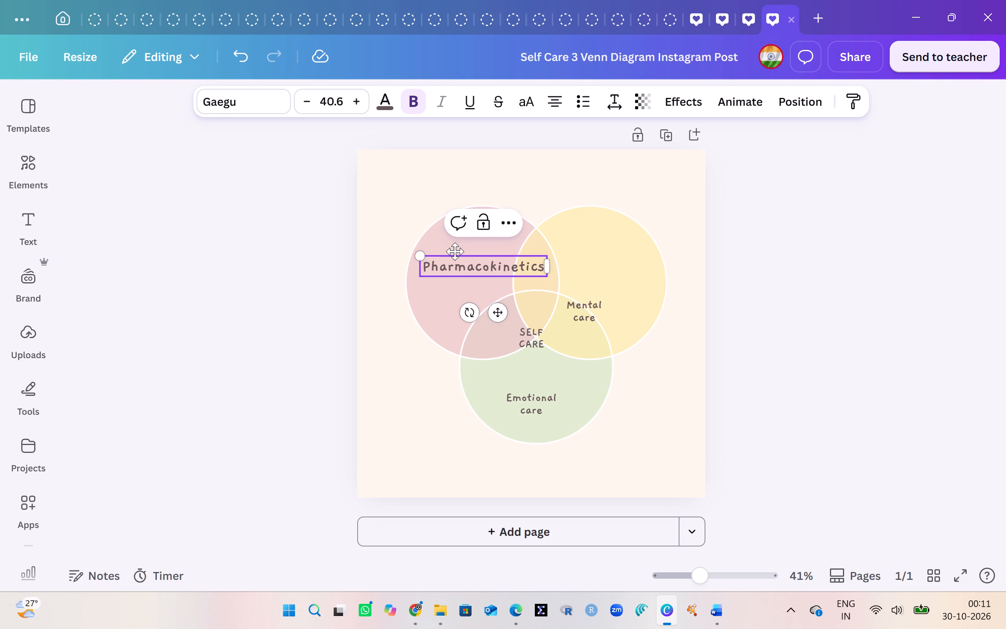
pyautogui.moveTo(423, 256); pyautogui.dragTo(430, 259)
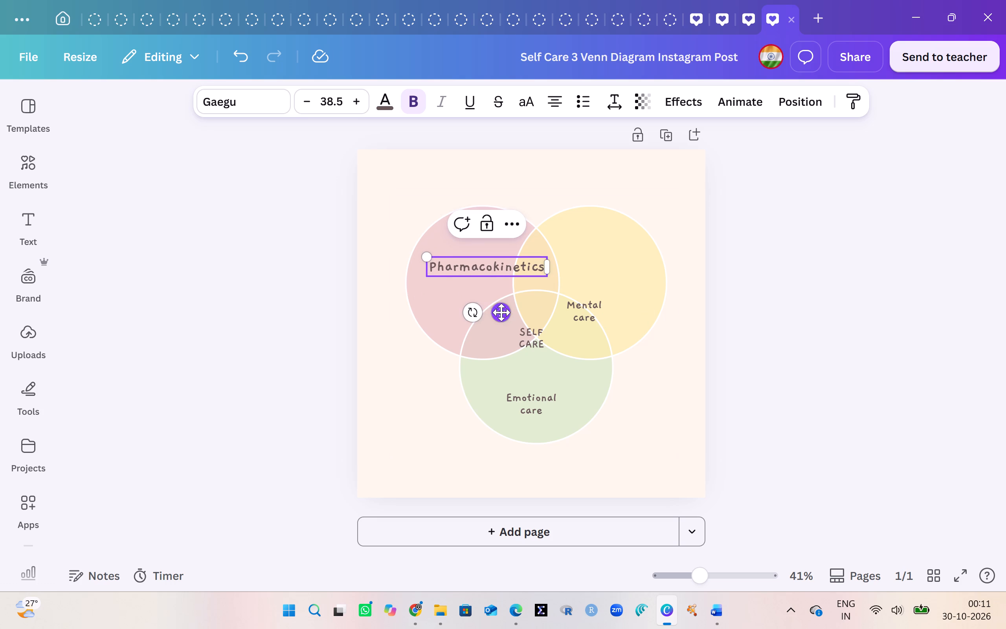
pyautogui.moveTo(502, 313); pyautogui.dragTo(494, 326)
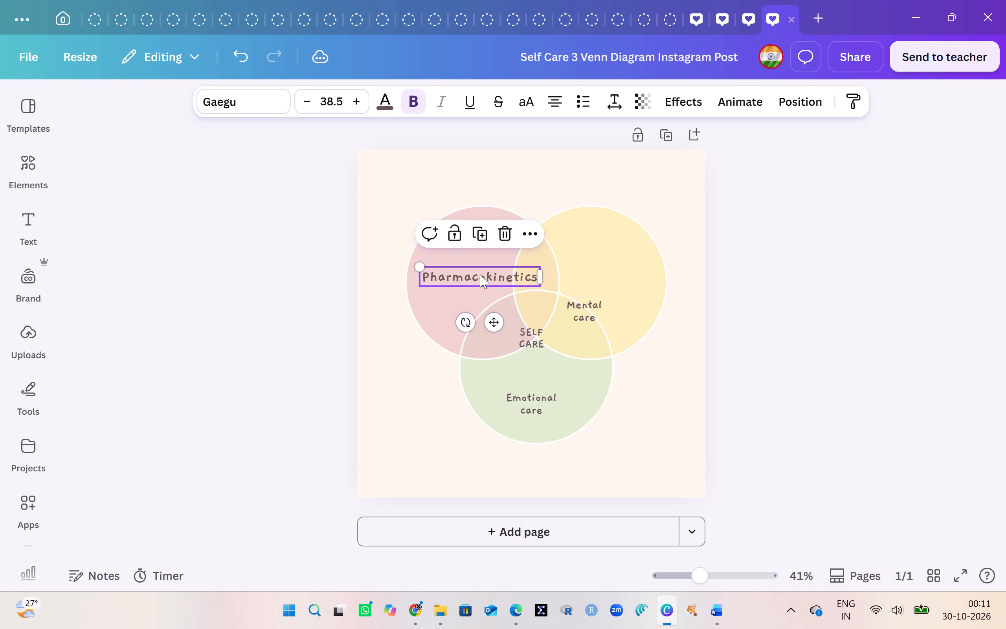
# Set the "Pharmacokinetics" label in Glacial Indifference without bold and widen its box to fit one line.
pyautogui.click(480, 274)
pyautogui.hotkey('ctrl', 'a')
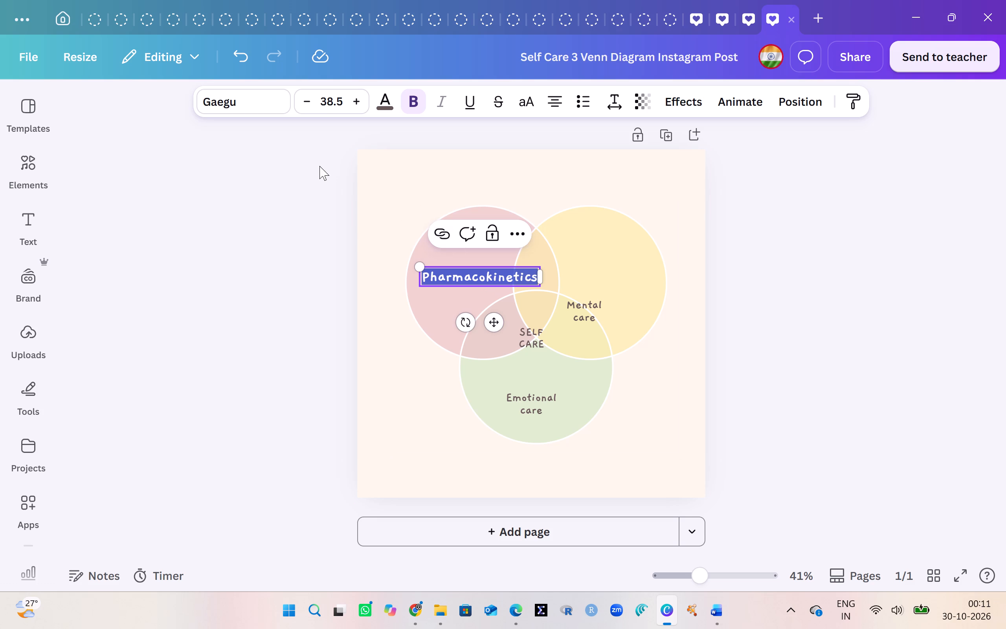
pyautogui.click(270, 103)
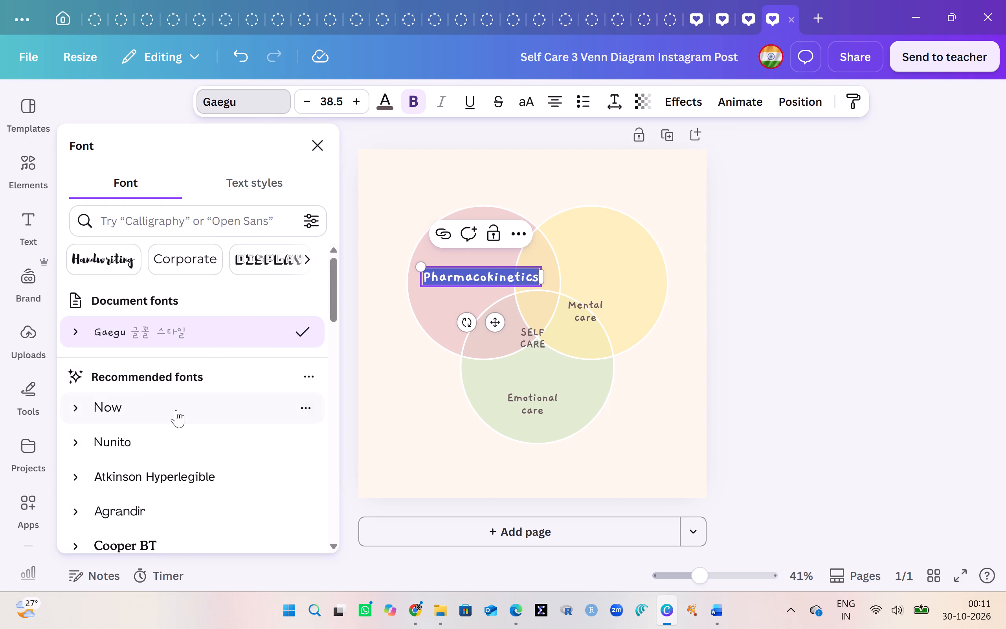
pyautogui.scroll(-1, 154, 420)
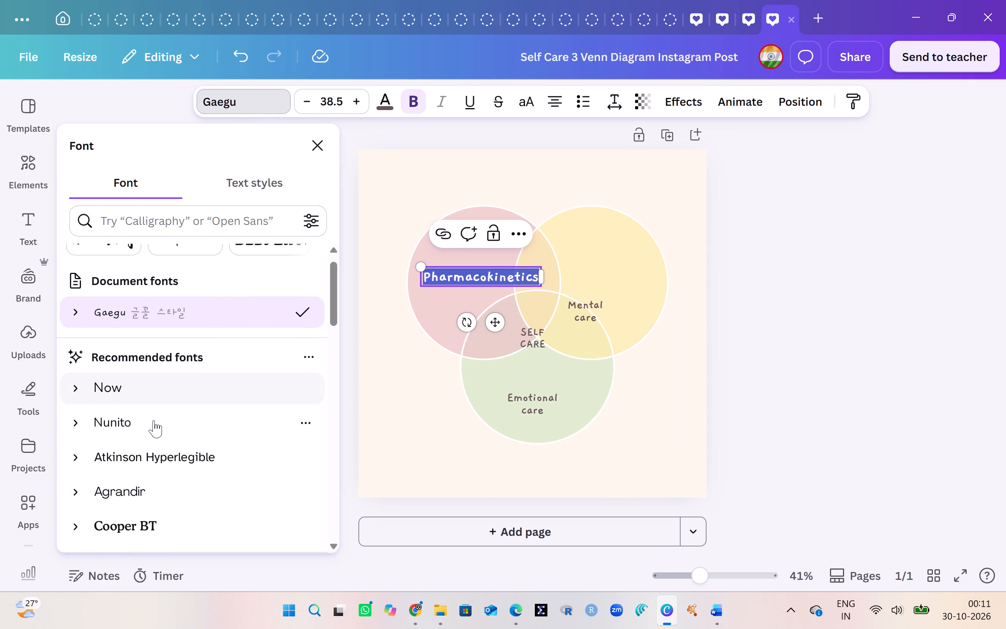
pyautogui.scroll(-7, 154, 420)
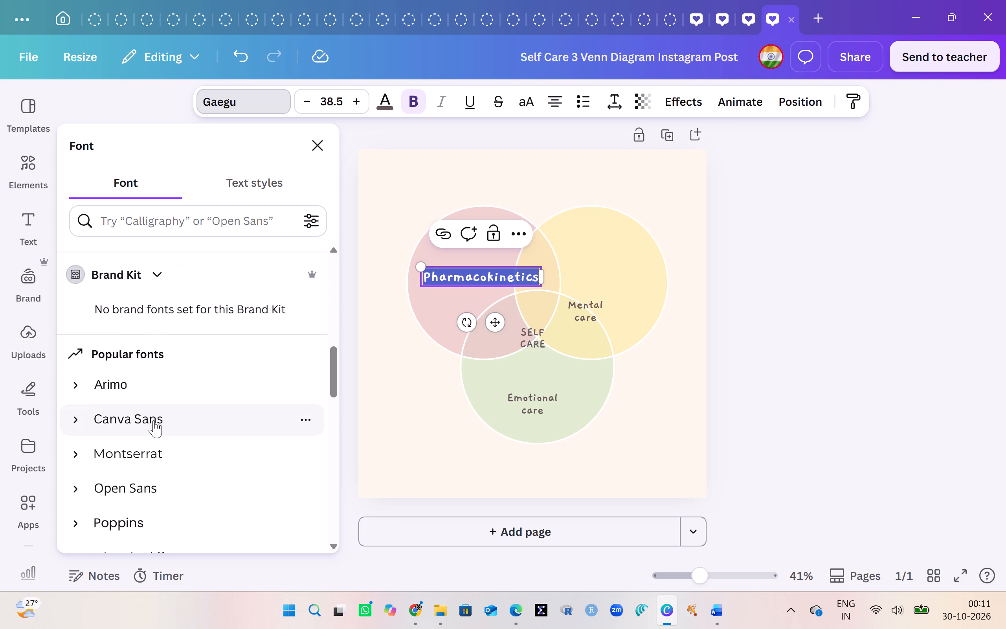
pyautogui.scroll(-1, 154, 420)
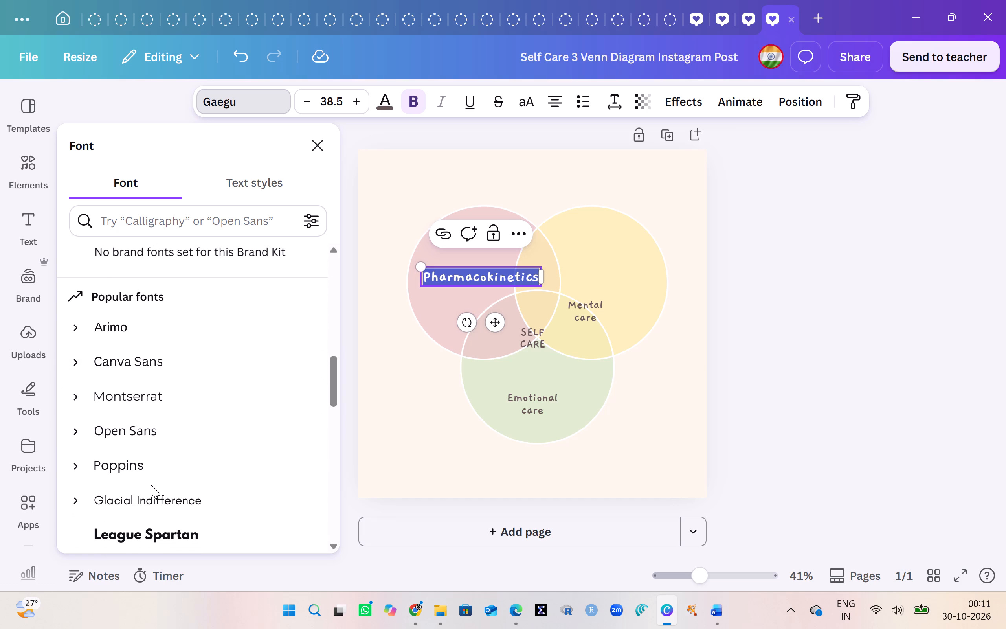
pyautogui.click(152, 490)
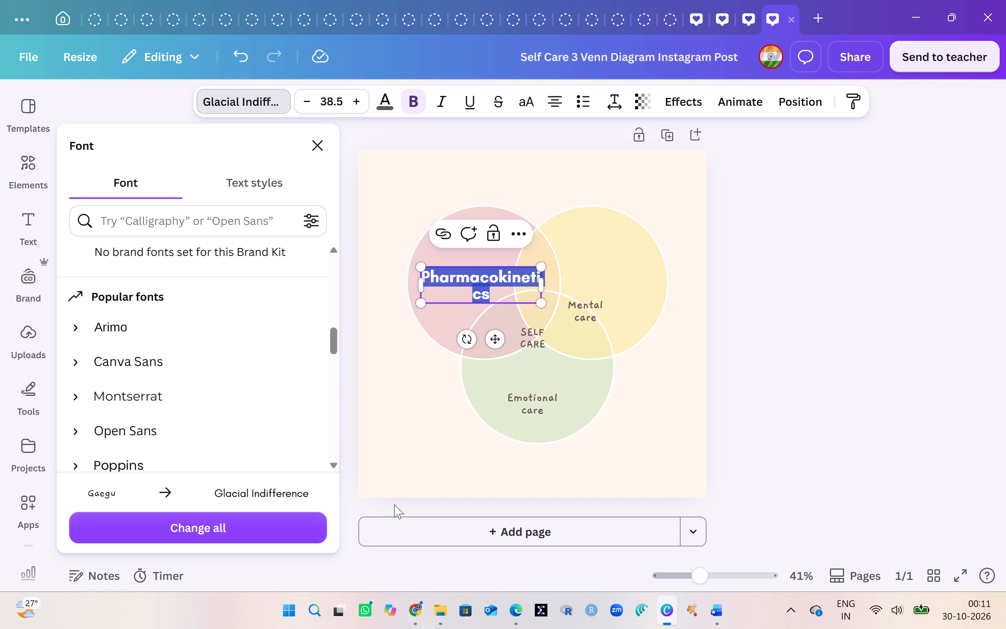
pyautogui.click(414, 102)
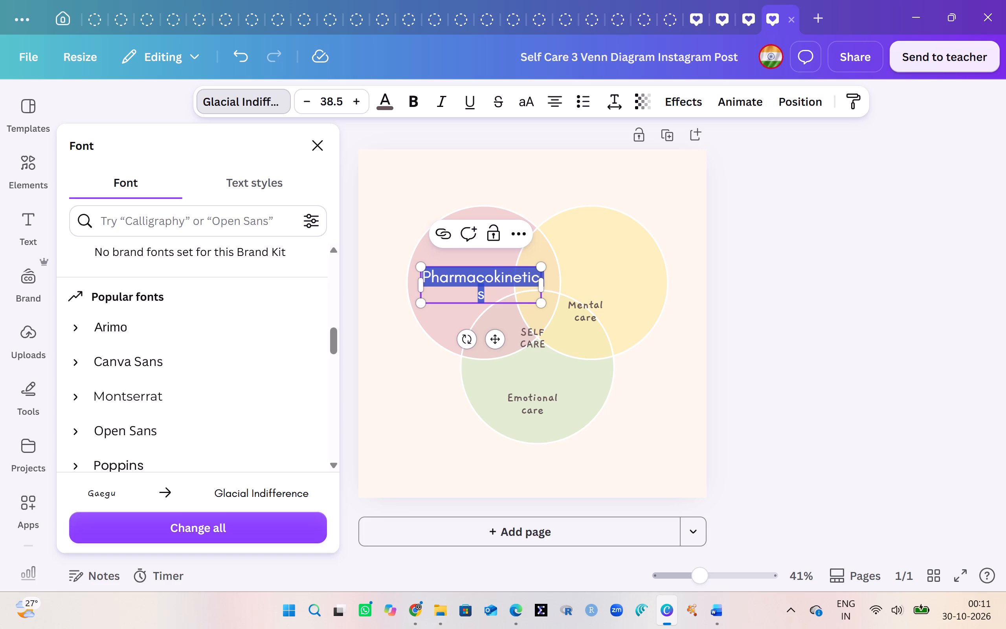
pyautogui.moveTo(418, 283); pyautogui.dragTo(412, 284)
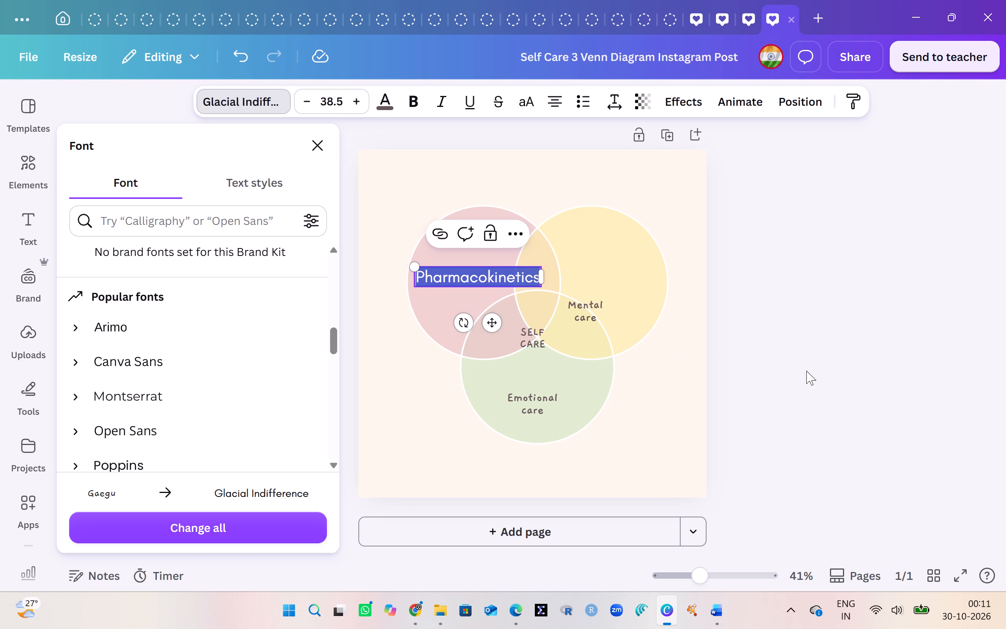
pyautogui.click(806, 371)
pyautogui.click(806, 371)
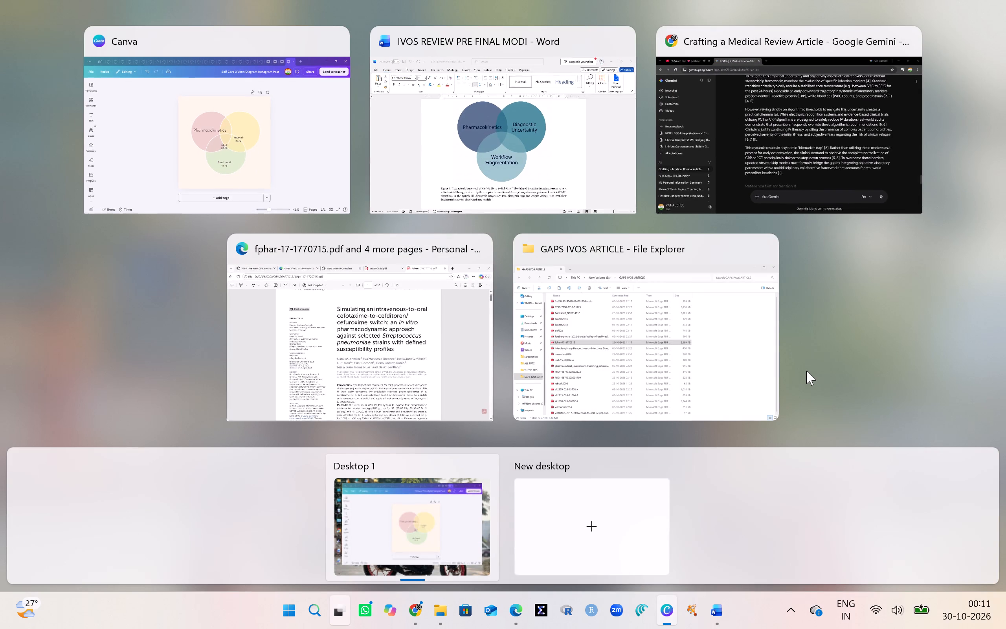
# Move the "Mental care" label up inside the yellow circle and replace its text with "Diagnostic Uncertainty" on two lines.
pyautogui.moveTo(592, 307); pyautogui.dragTo(609, 272)
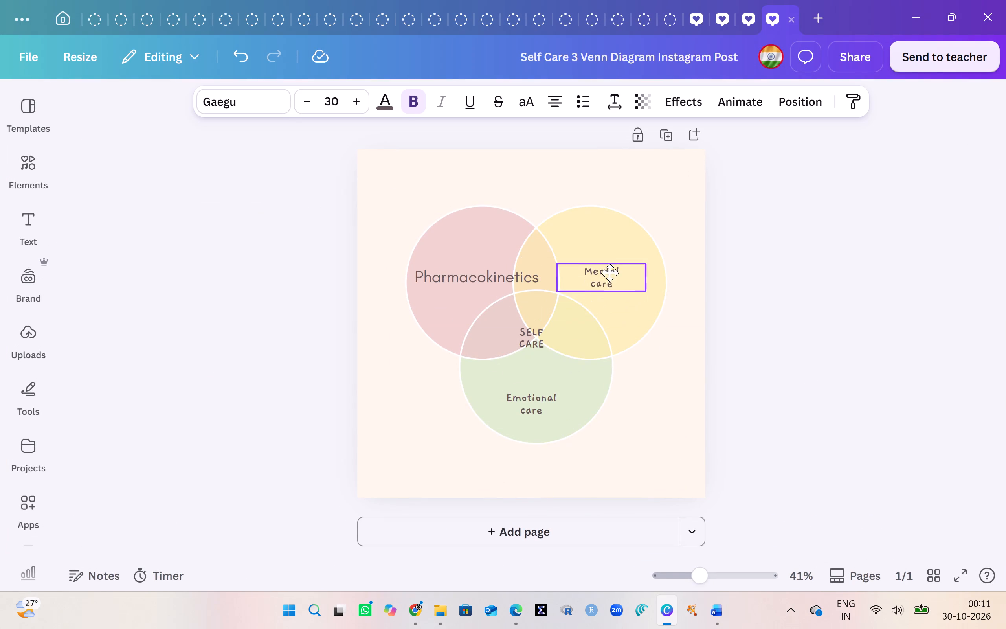
pyautogui.moveTo(609, 272); pyautogui.dragTo(609, 264)
pyautogui.doubleClick(609, 264)
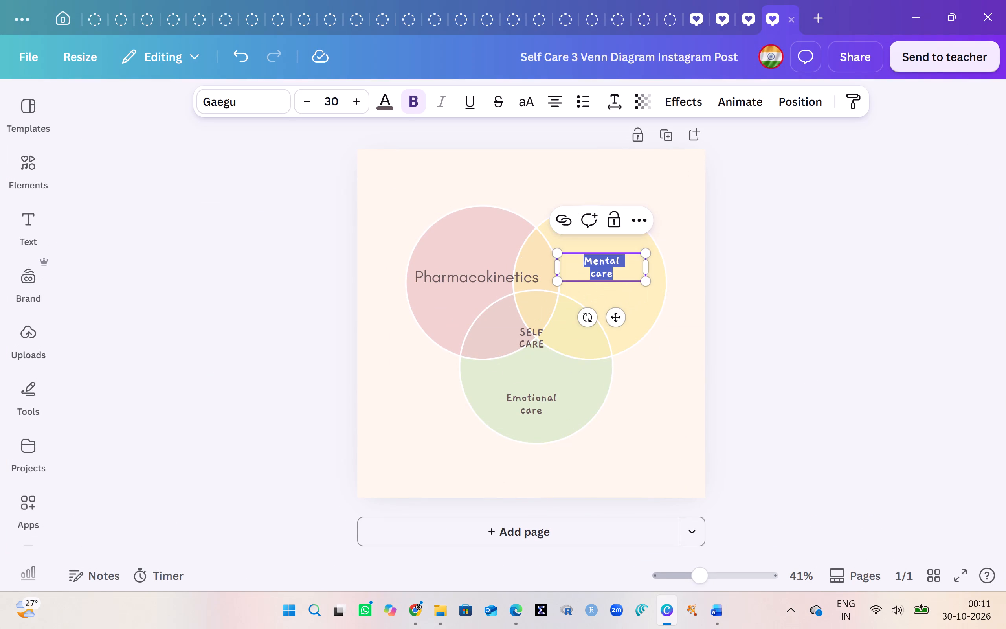
pyautogui.write('Dia')
pyautogui.press('g')
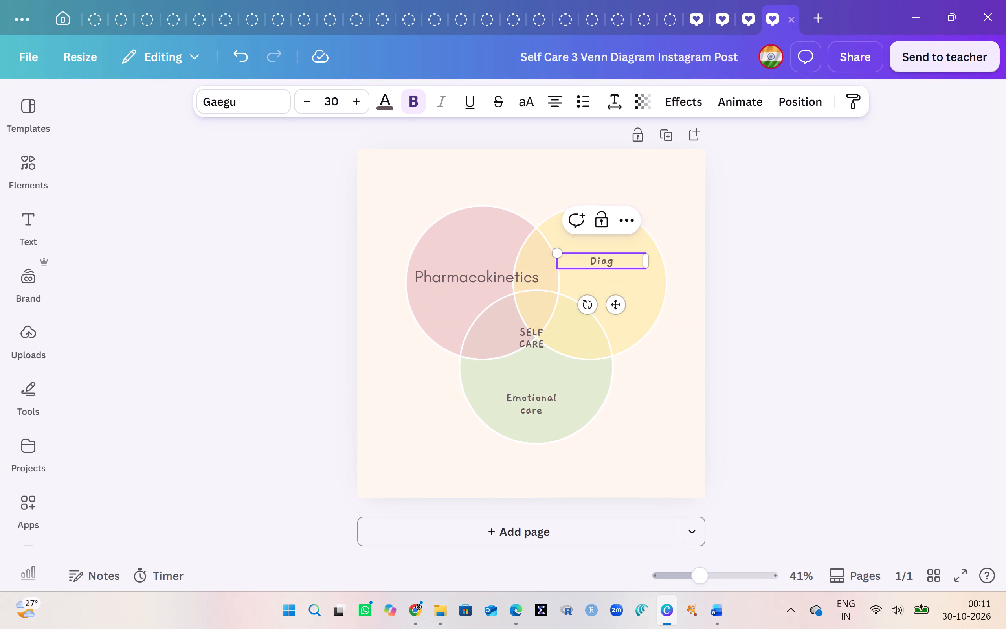
pyautogui.press('n')
pyautogui.press('BackSpace')
pyautogui.write('nostic')
pyautogui.press('Return')
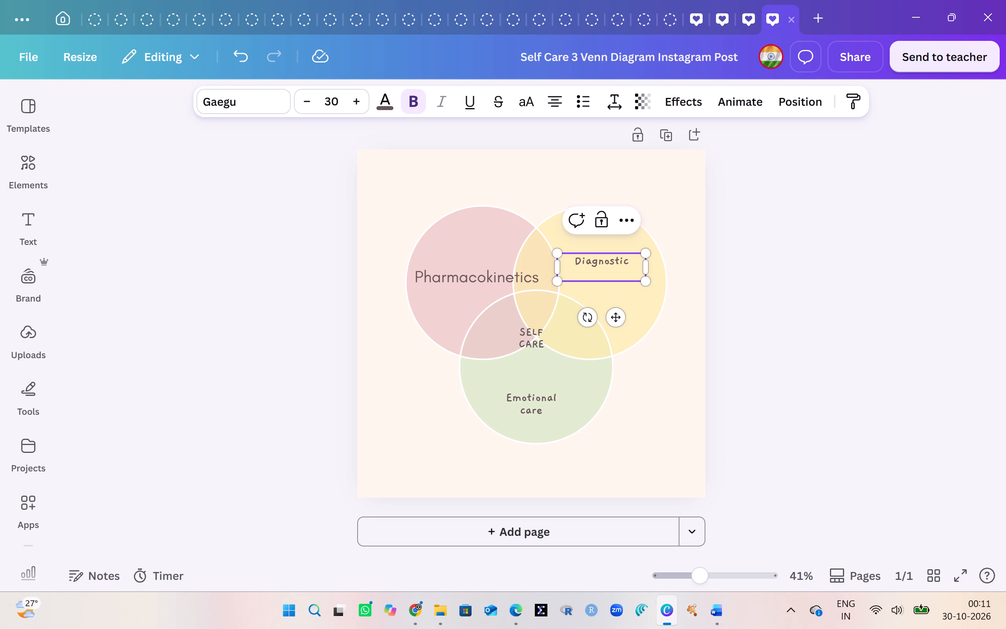
pyautogui.write('Uncertainity')
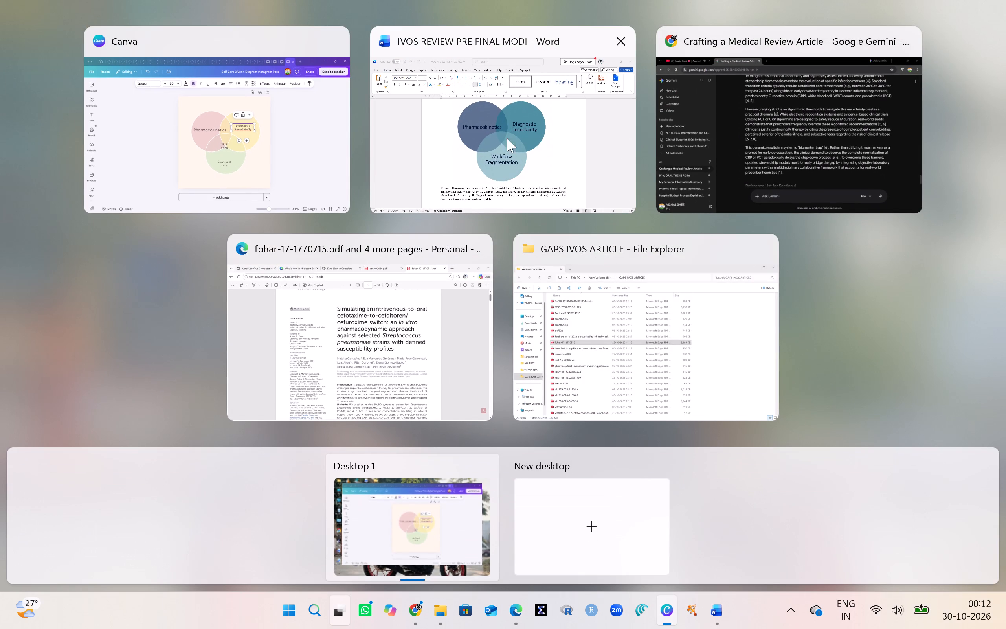
pyautogui.click(263, 146)
pyautogui.click(274, 125)
pyautogui.click(545, 352)
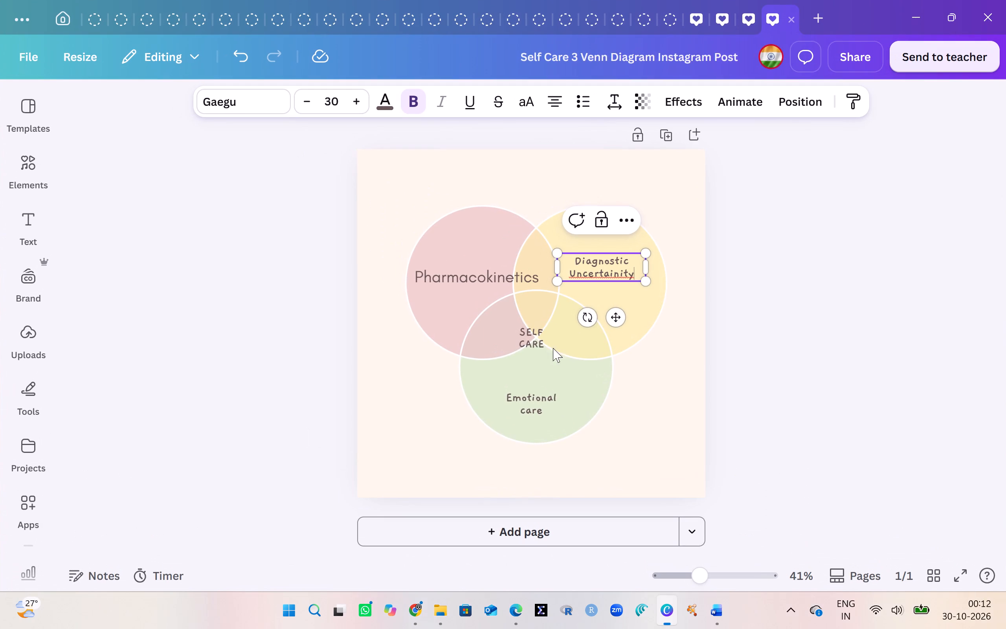
pyautogui.click(626, 276)
pyautogui.press('BackSpace')
# Change the whole "Diagnostic Uncertainty" label to Glacial Indifference and remove its bold formatting.
pyautogui.hotkey('ctrl', 'a')
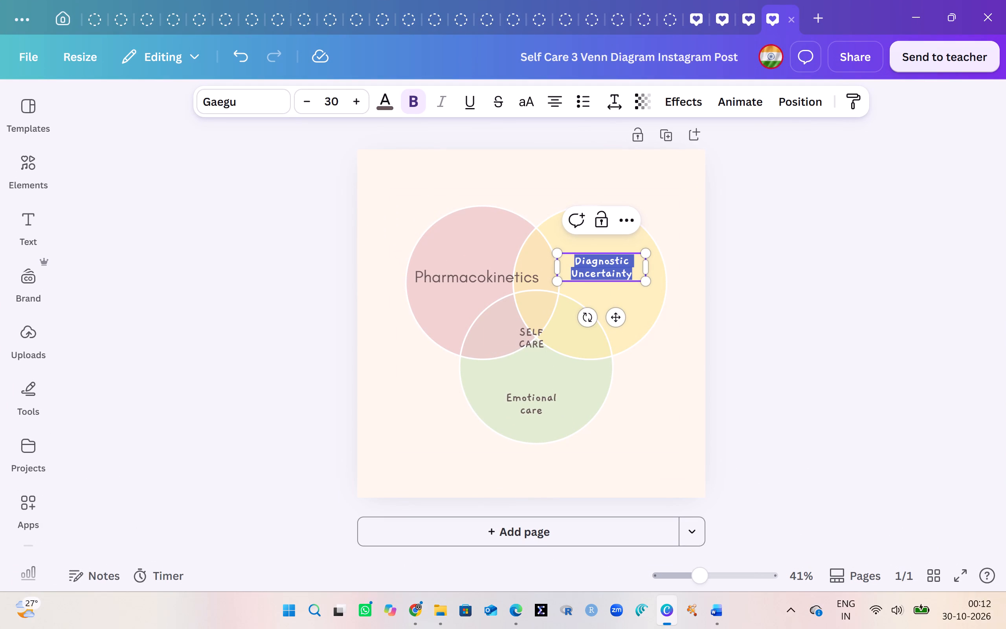
pyautogui.click(264, 109)
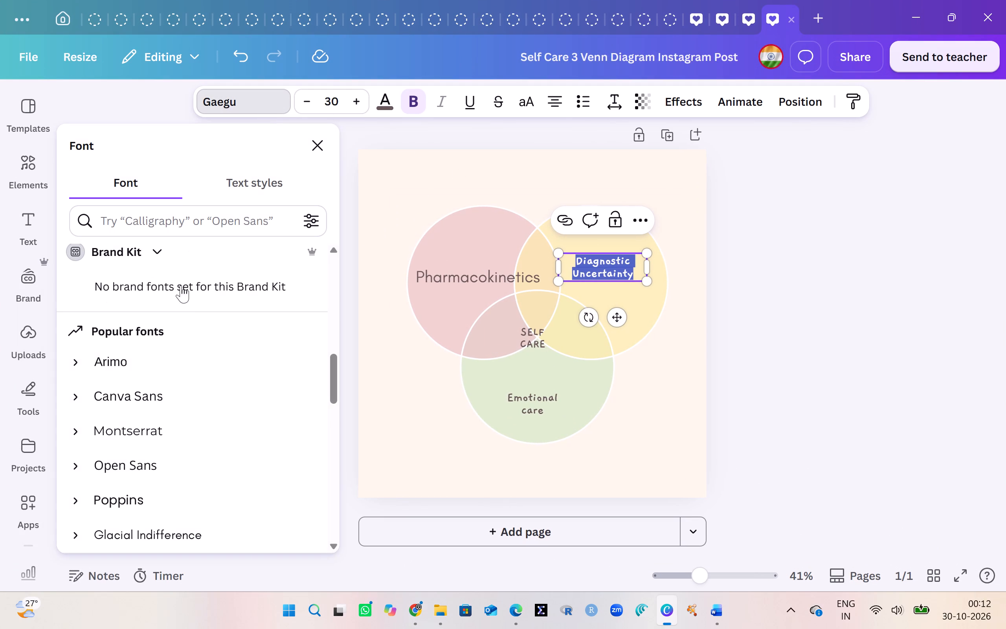
pyautogui.scroll(9, 165, 349)
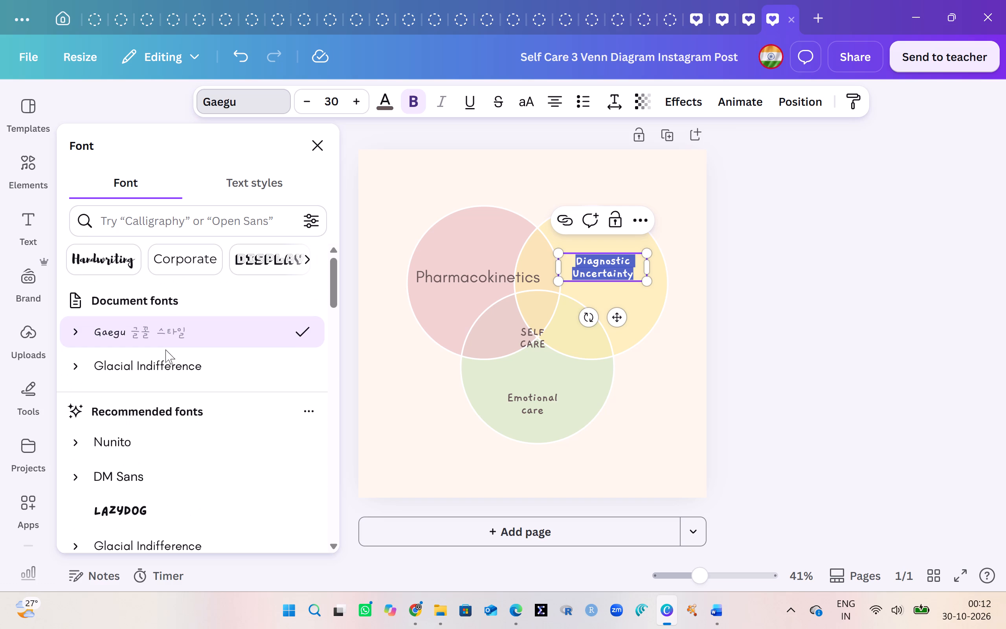
pyautogui.click(159, 363)
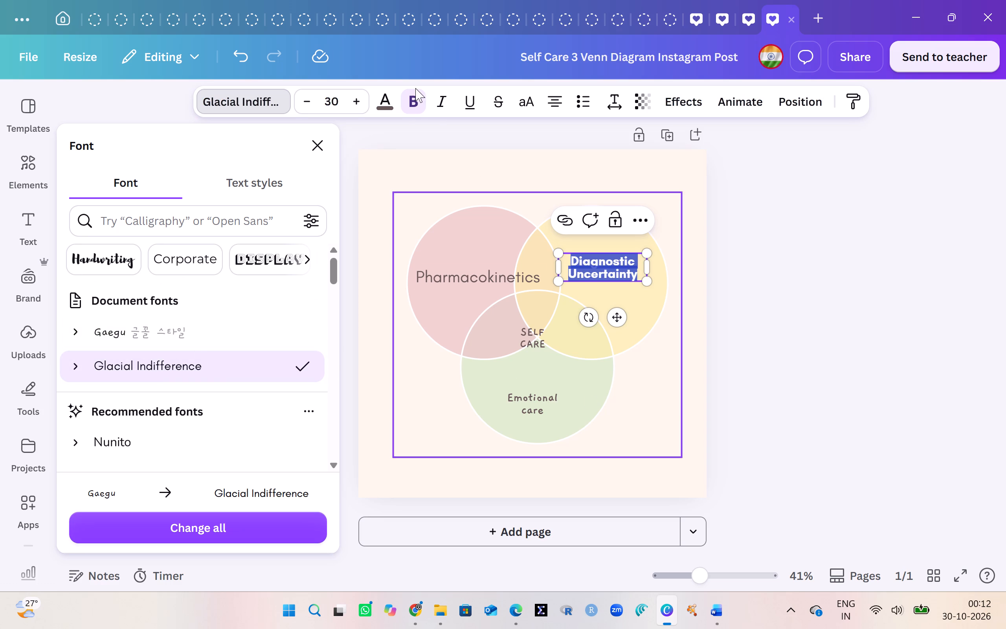
pyautogui.click(415, 97)
pyautogui.click(495, 283)
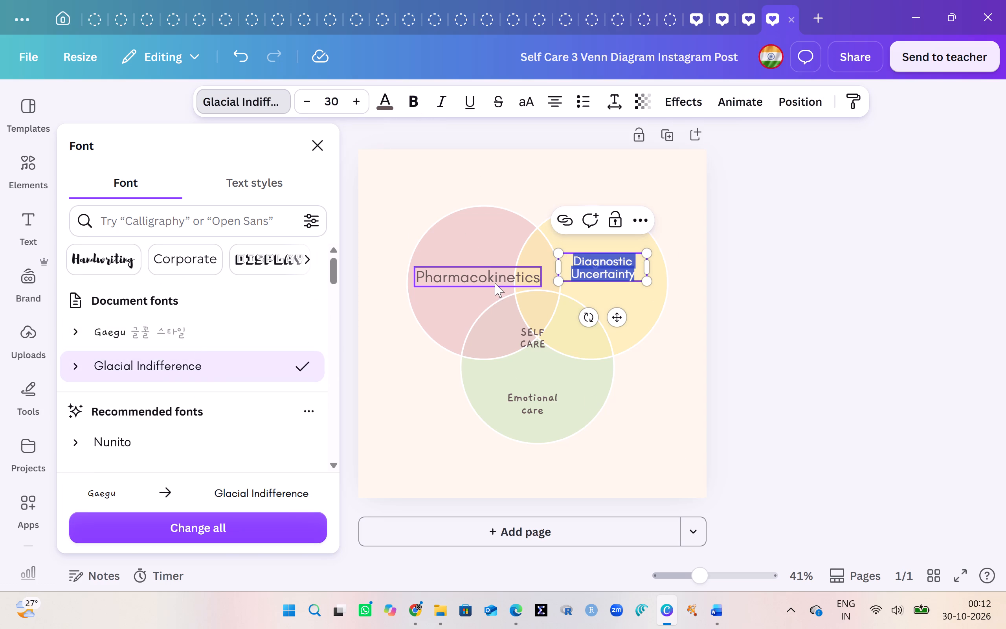
# Set the "Uncertainty" line of the yellow circle's label to size 37.
pyautogui.click(603, 267)
pyautogui.click(603, 267)
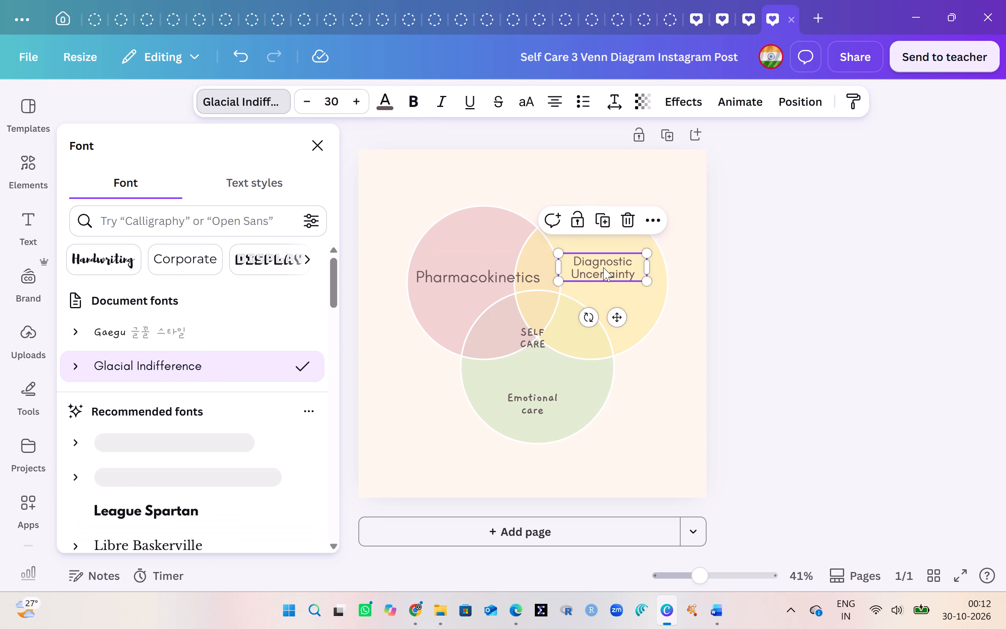
pyautogui.click(334, 99)
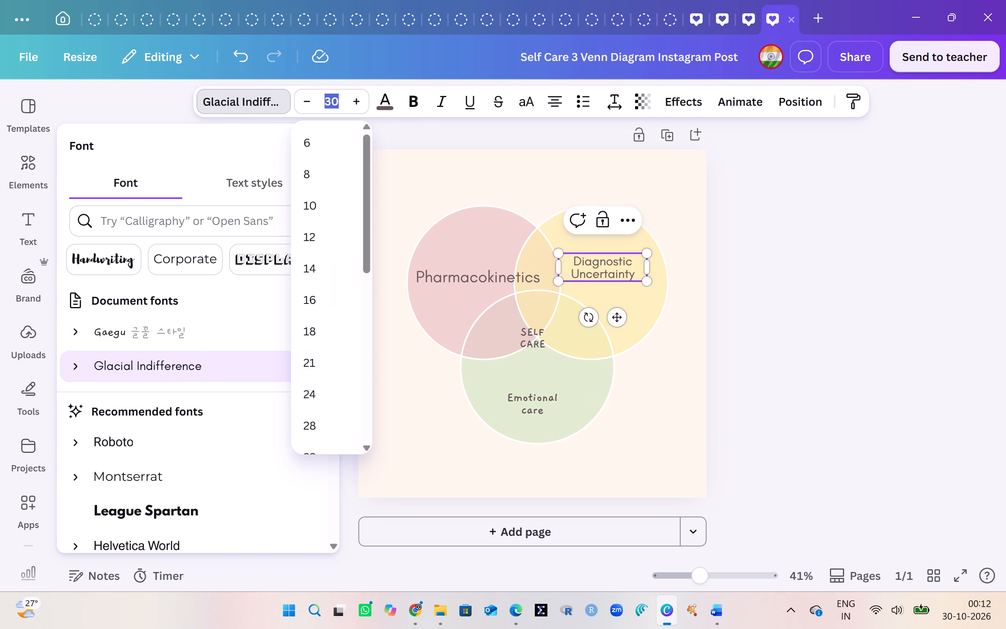
pyautogui.write('37')
pyautogui.press('Return')
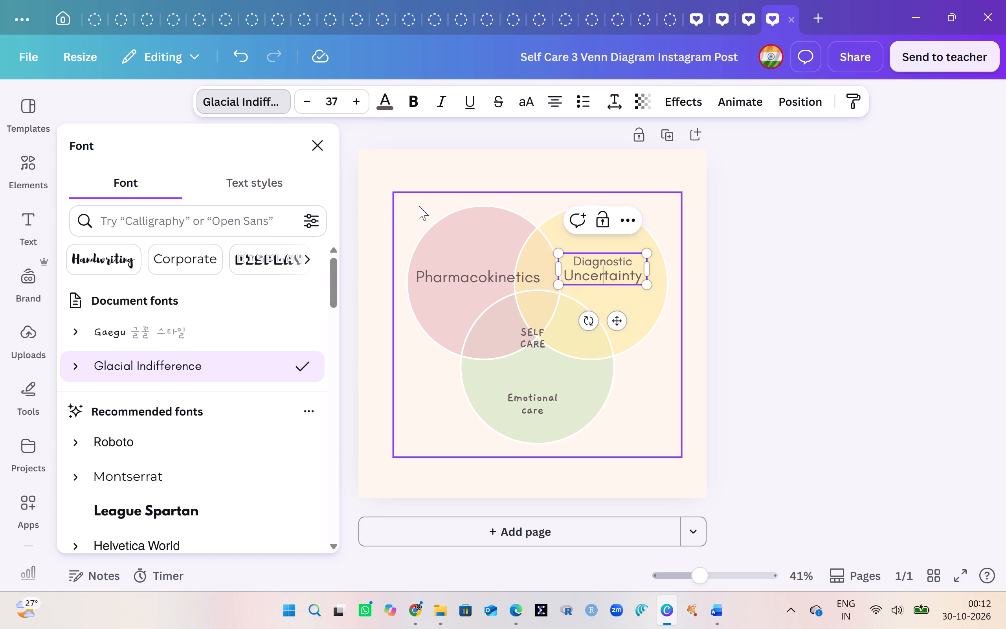
# Shift the "Diagnostic Uncertainty" label slightly down and outward within the yellow circle, clear of the pink overlap.
pyautogui.moveTo(617, 325); pyautogui.dragTo(620, 327)
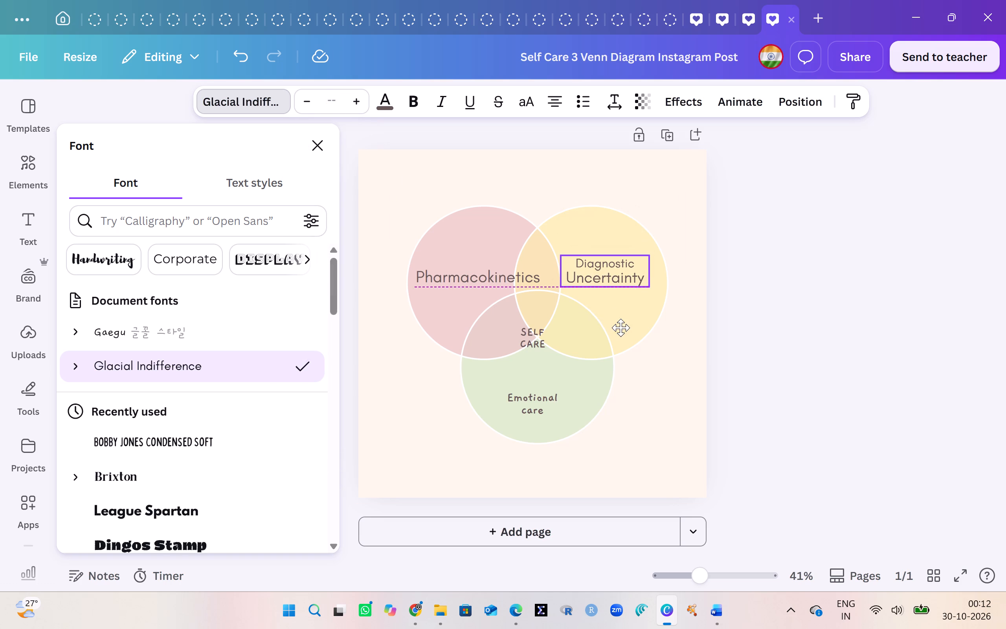
pyautogui.moveTo(620, 327); pyautogui.dragTo(627, 334)
pyautogui.click(794, 361)
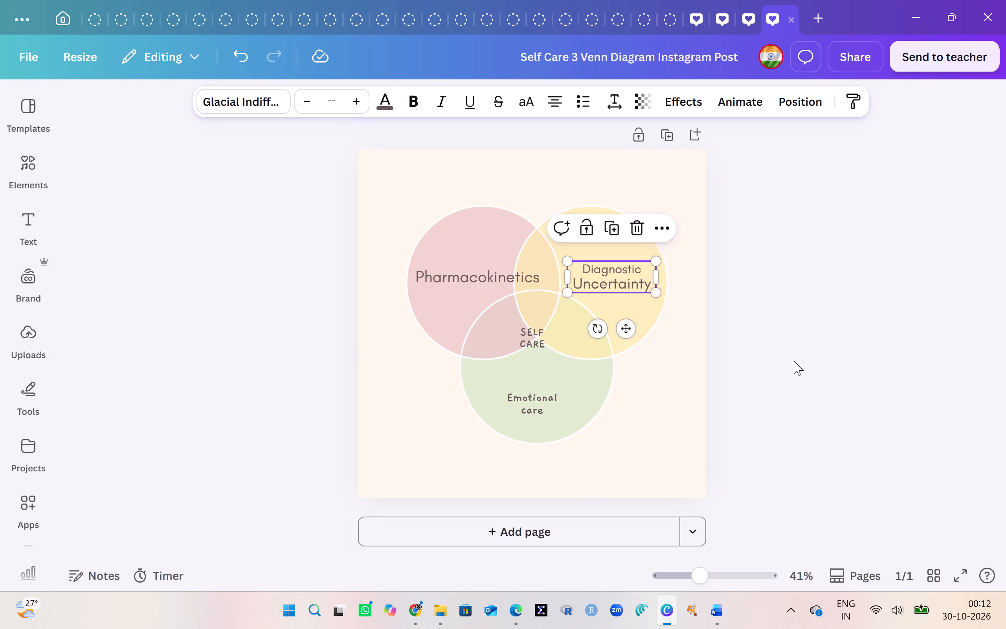
# Set the "Diagnostic" line of the yellow circle's label to size 37.
pyautogui.click(599, 268)
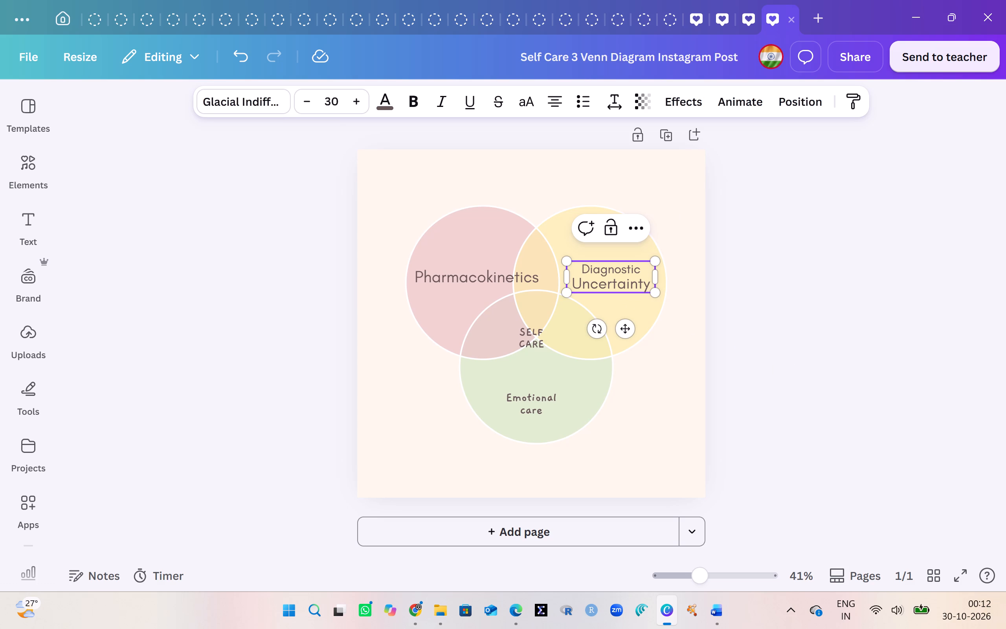
pyautogui.moveTo(639, 272); pyautogui.dragTo(589, 267)
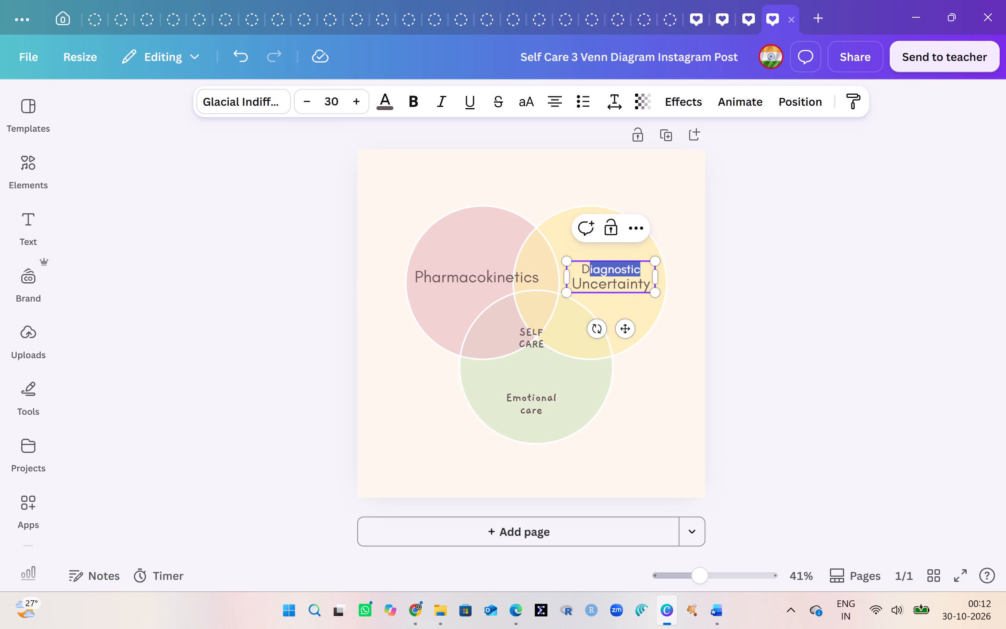
pyautogui.moveTo(589, 267); pyautogui.dragTo(583, 264)
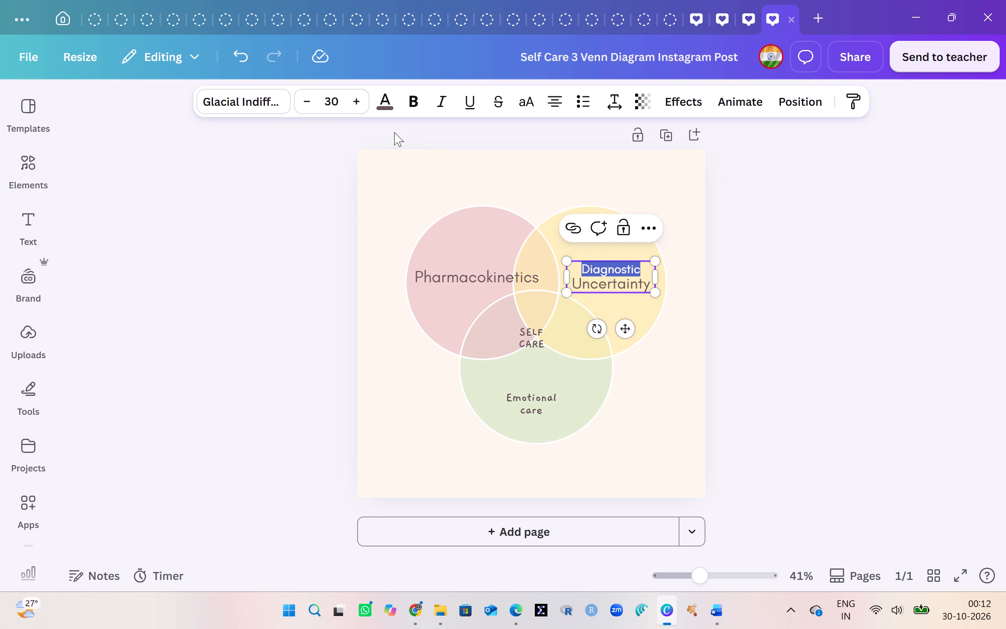
pyautogui.click(338, 103)
pyautogui.write('37')
pyautogui.press('Return')
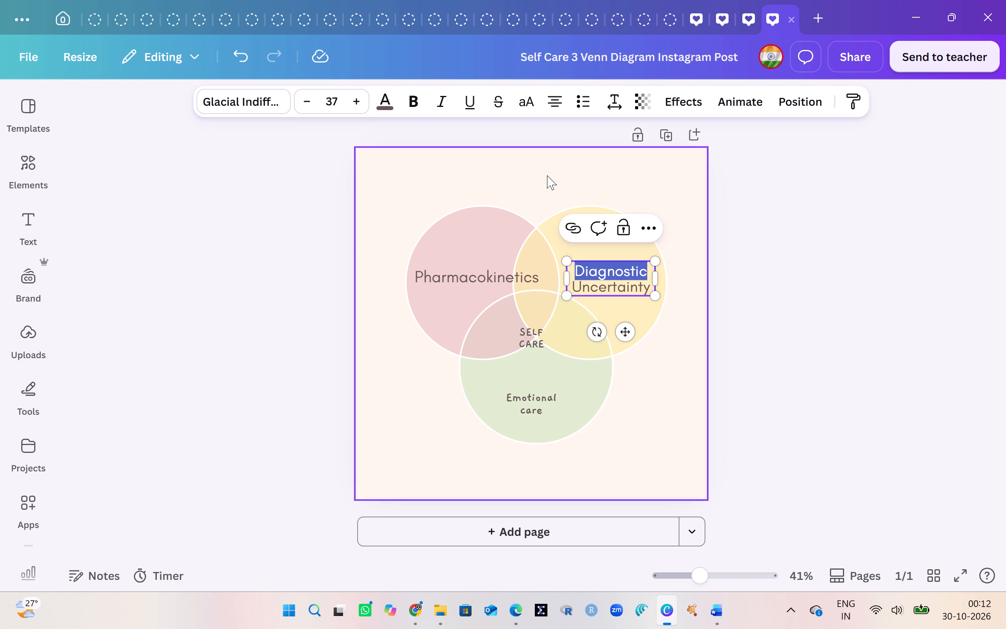
pyautogui.click(873, 358)
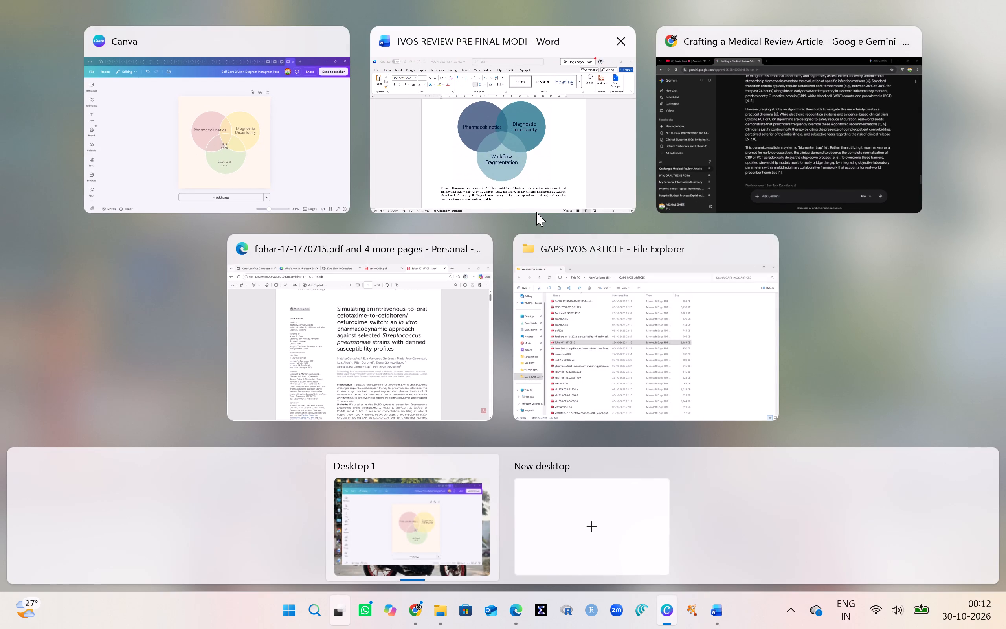
# Replace the green circle's "Emotional care" label with a copy of the "Diagnostic Uncertainty" label.
pyautogui.click(613, 289)
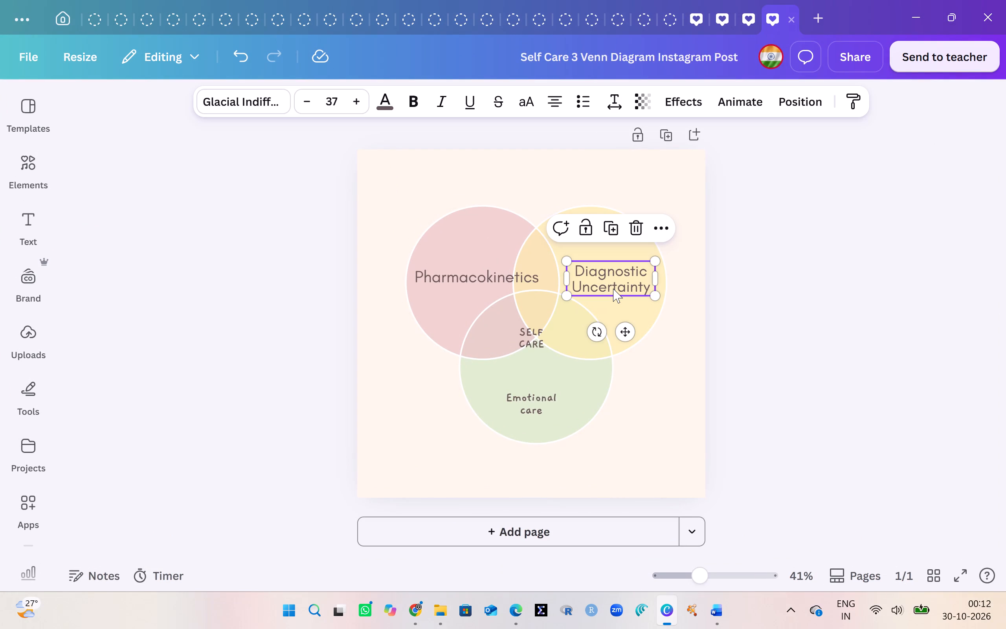
pyautogui.hotkey('ctrl', 'c')
pyautogui.hotkey('ctrl', 'v')
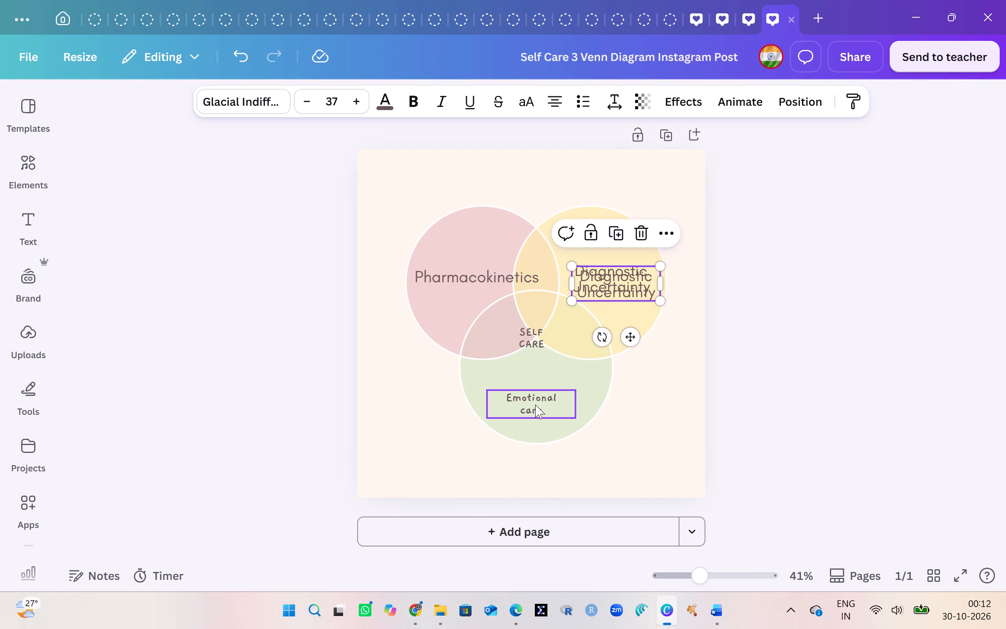
pyautogui.click(535, 405)
pyautogui.click(562, 351)
pyautogui.moveTo(636, 292); pyautogui.dragTo(564, 410)
# Delete the "SELF CARE" label from the central overlap of the circles.
pyautogui.click(533, 333)
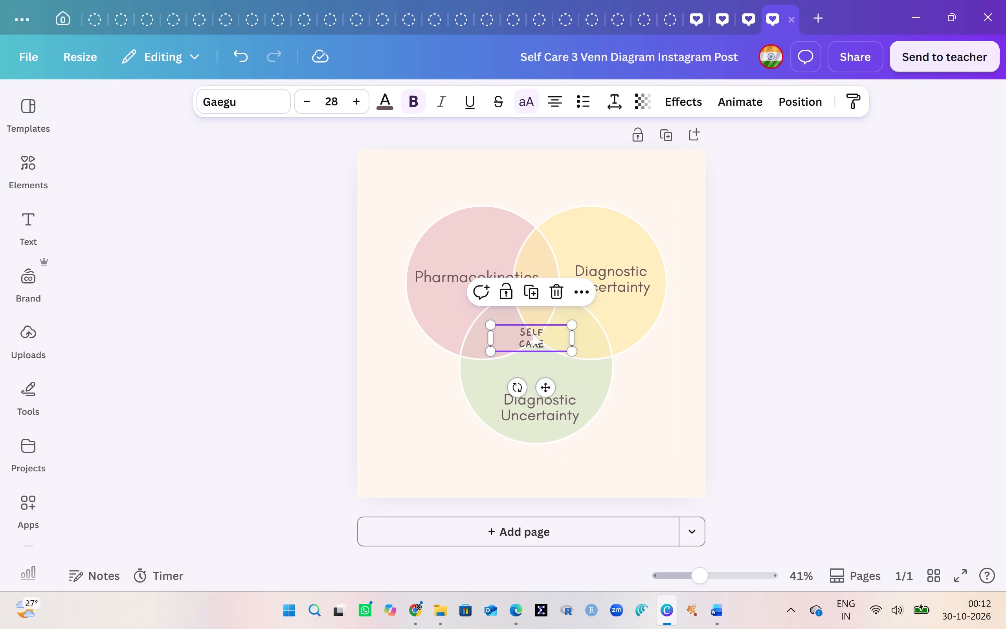
pyautogui.click(559, 294)
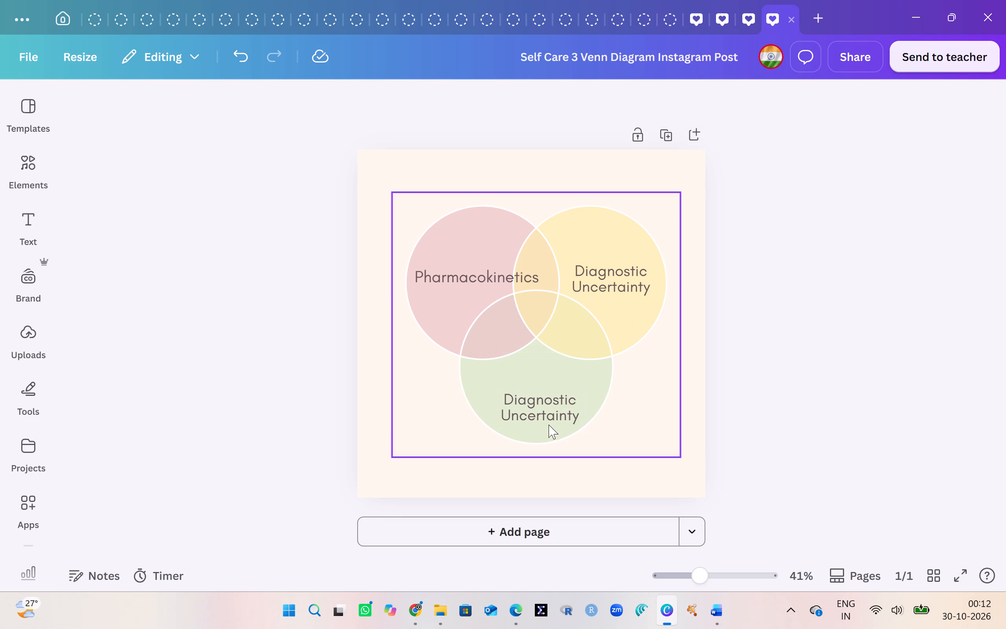
# Move the copied label up within the green circle and replace its text with "Workflow" followed by a new line.
pyautogui.moveTo(545, 417); pyautogui.dragTo(542, 399)
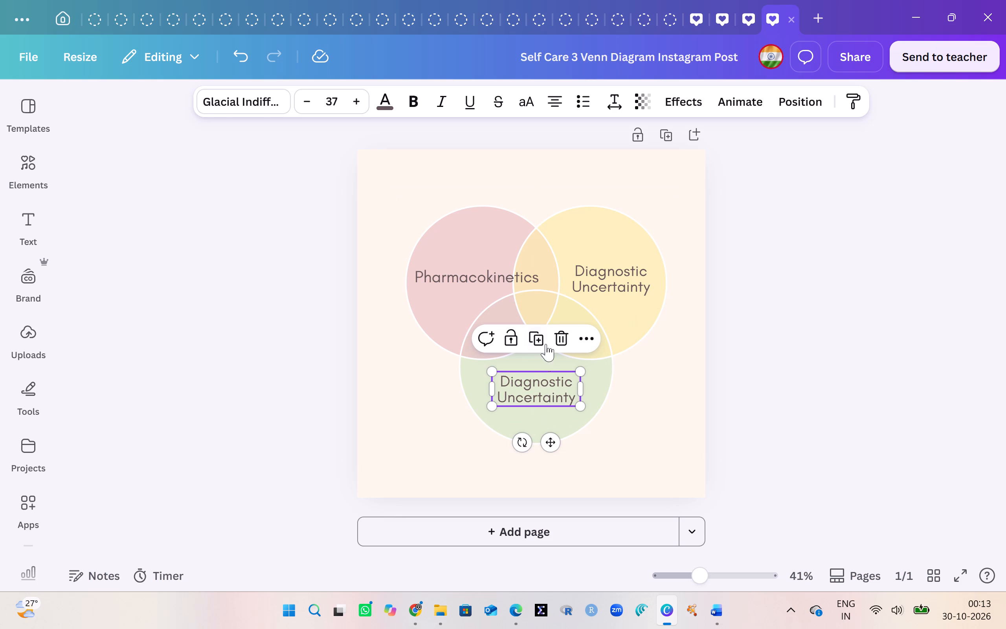
pyautogui.click(544, 382)
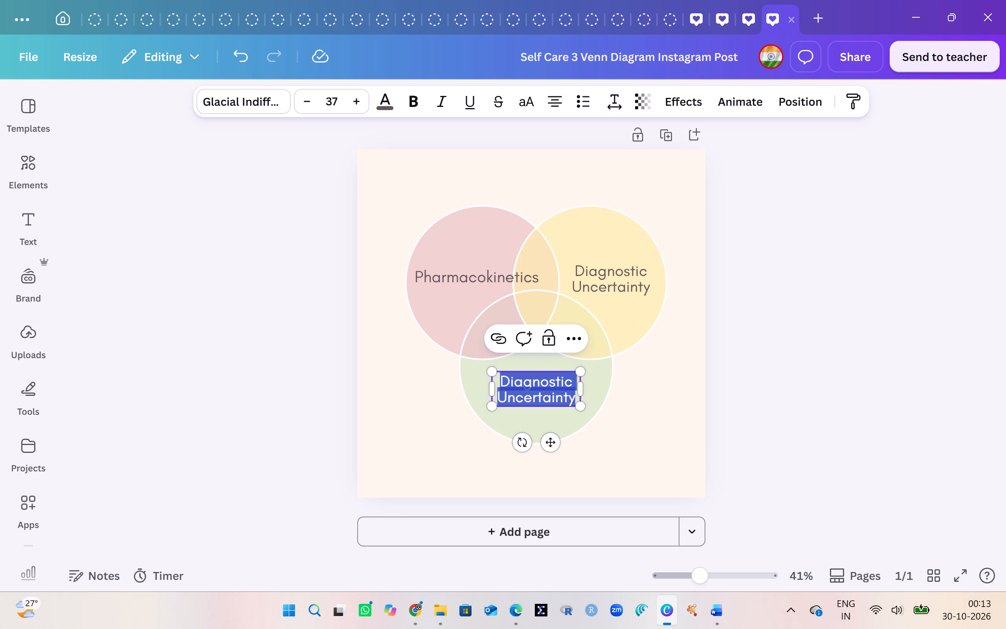
pyautogui.write('Work')
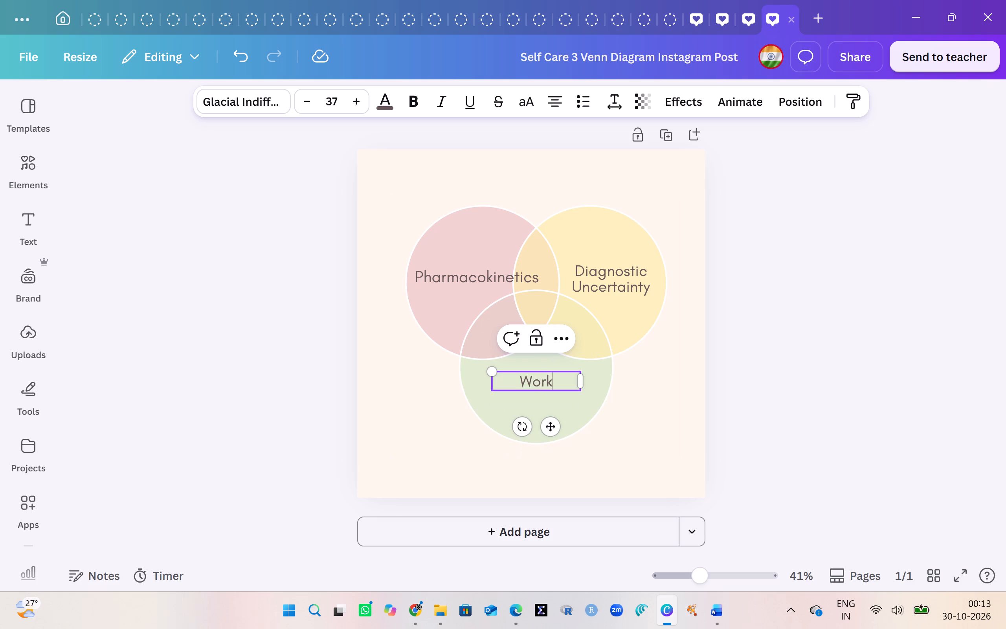
pyautogui.write('flow')
pyautogui.press('Return')
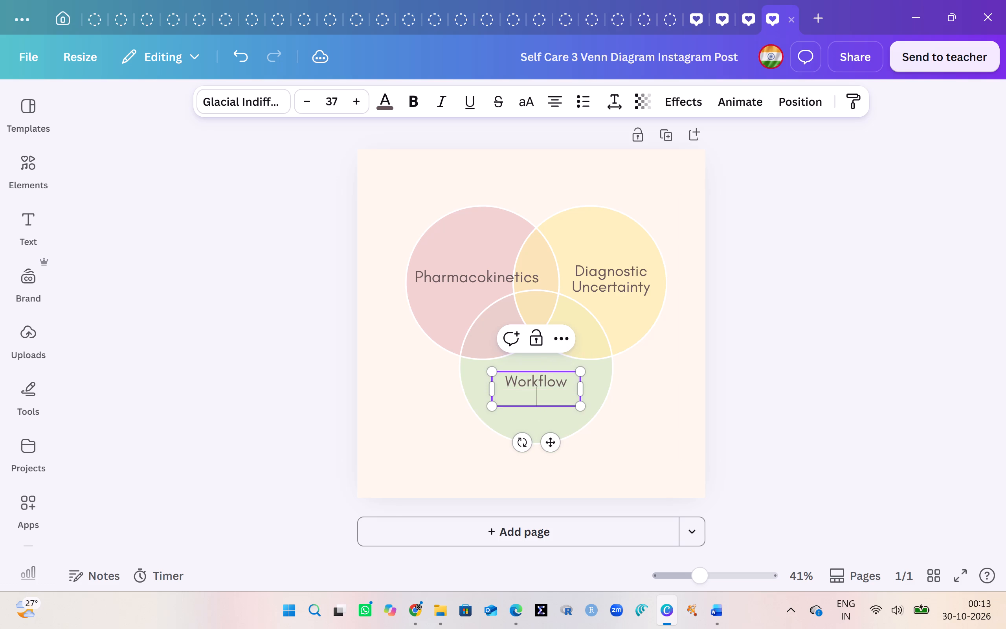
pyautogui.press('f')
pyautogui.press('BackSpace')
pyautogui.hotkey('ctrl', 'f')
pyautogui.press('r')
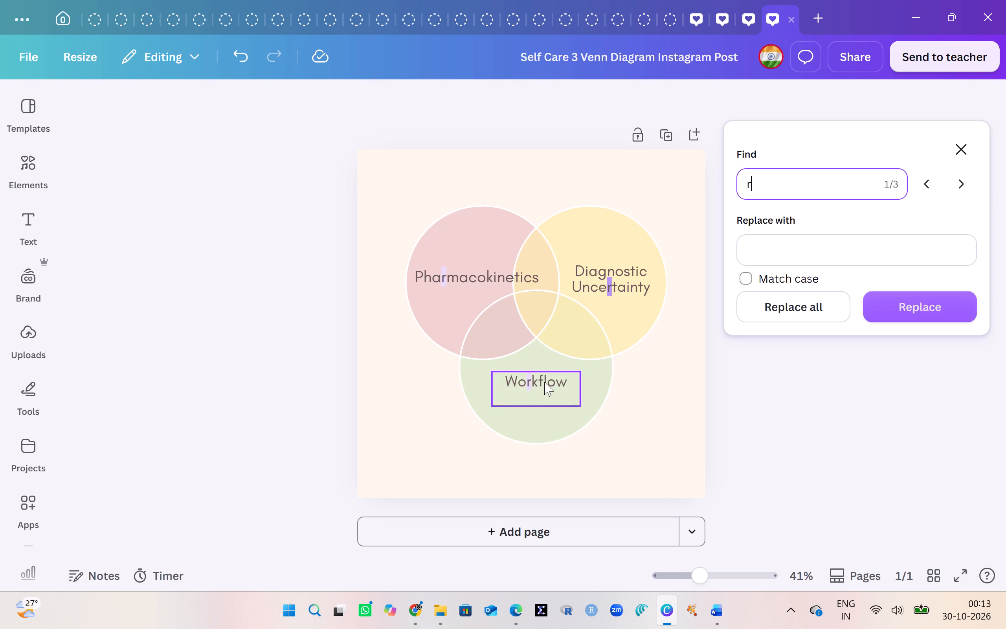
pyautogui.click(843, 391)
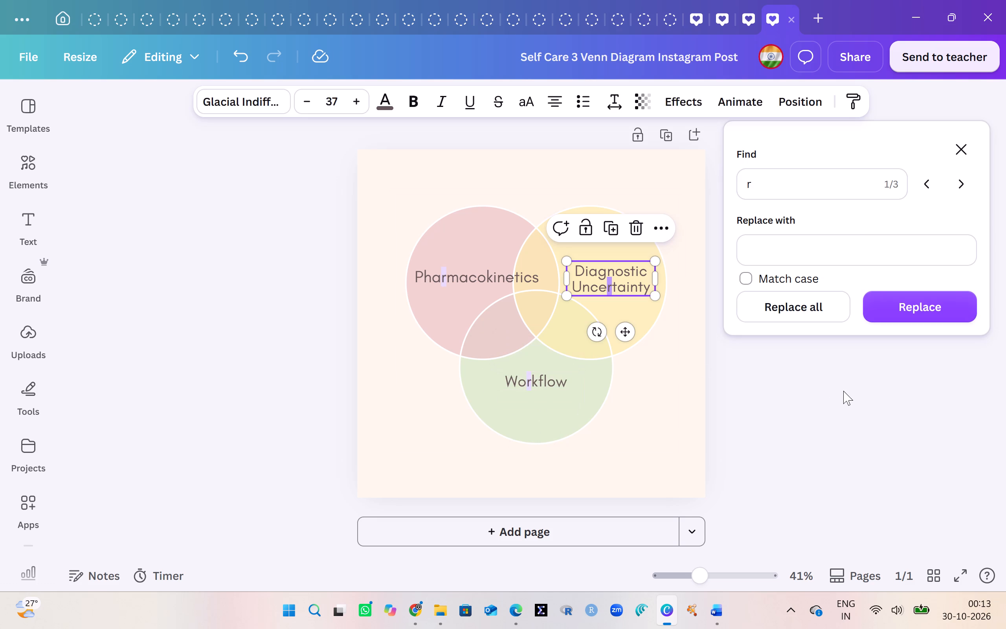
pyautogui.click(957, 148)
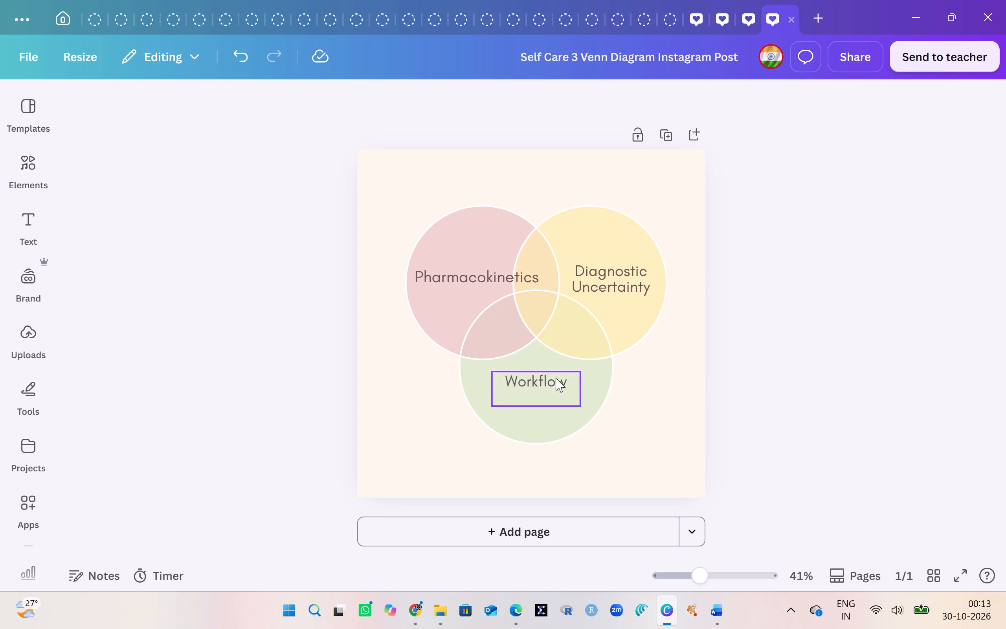
# Add "Fragmentation" as the second line under "Workflow" and widen the text box so the word fits on one line.
pyautogui.click(550, 378)
pyautogui.click(549, 392)
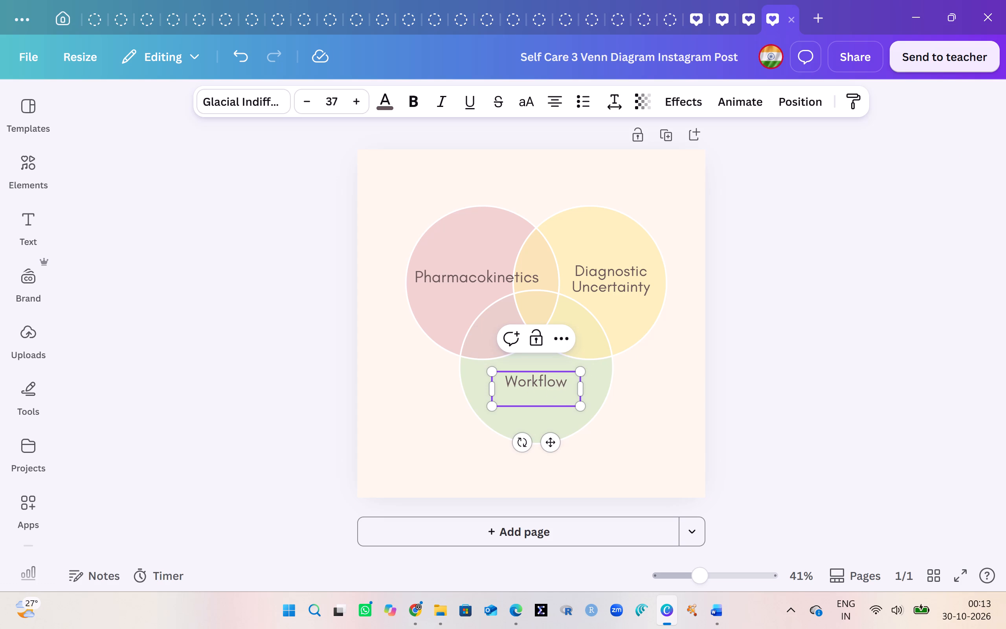
pyautogui.write('Fragmentatp')
pyautogui.press('BackSpace')
pyautogui.write('ion')
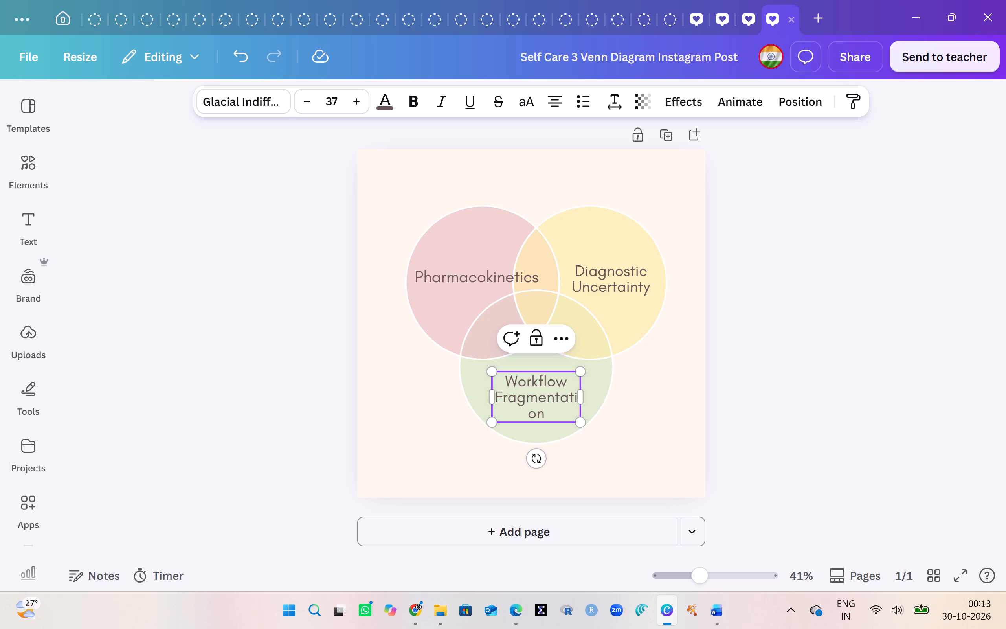
pyautogui.moveTo(582, 402); pyautogui.dragTo(594, 403)
pyautogui.click(758, 389)
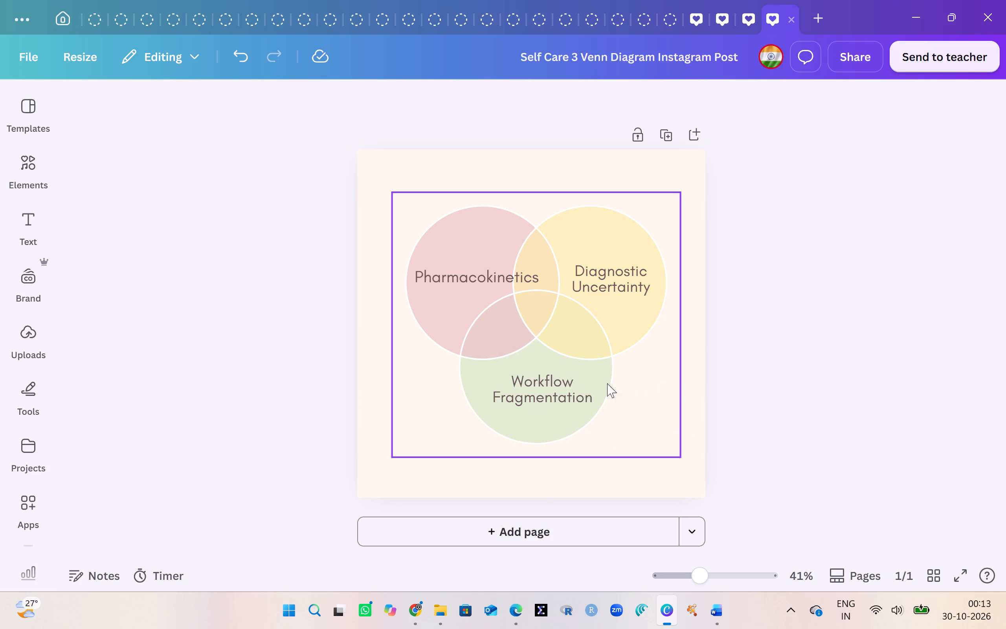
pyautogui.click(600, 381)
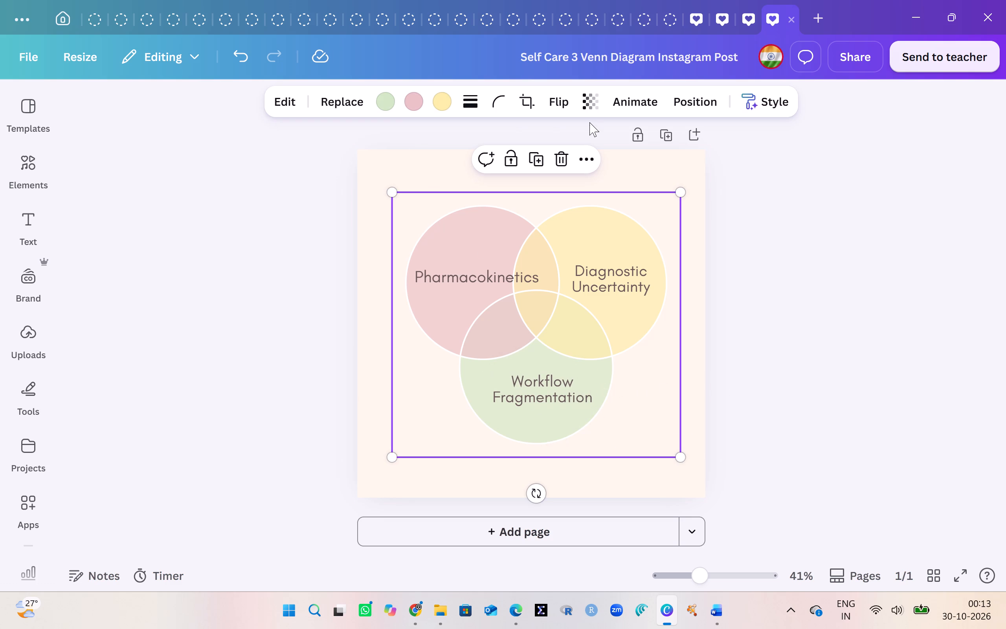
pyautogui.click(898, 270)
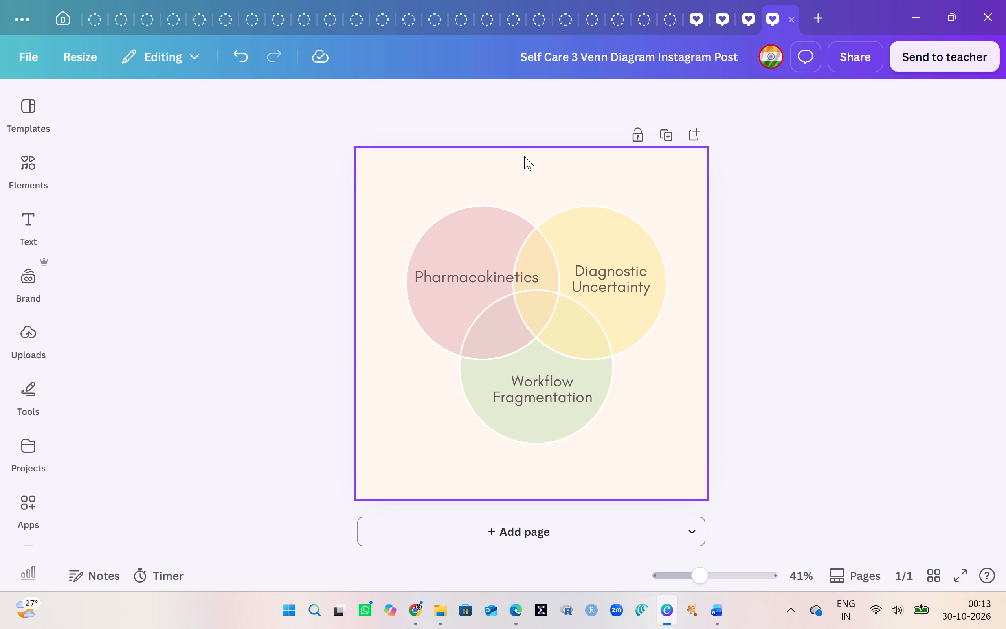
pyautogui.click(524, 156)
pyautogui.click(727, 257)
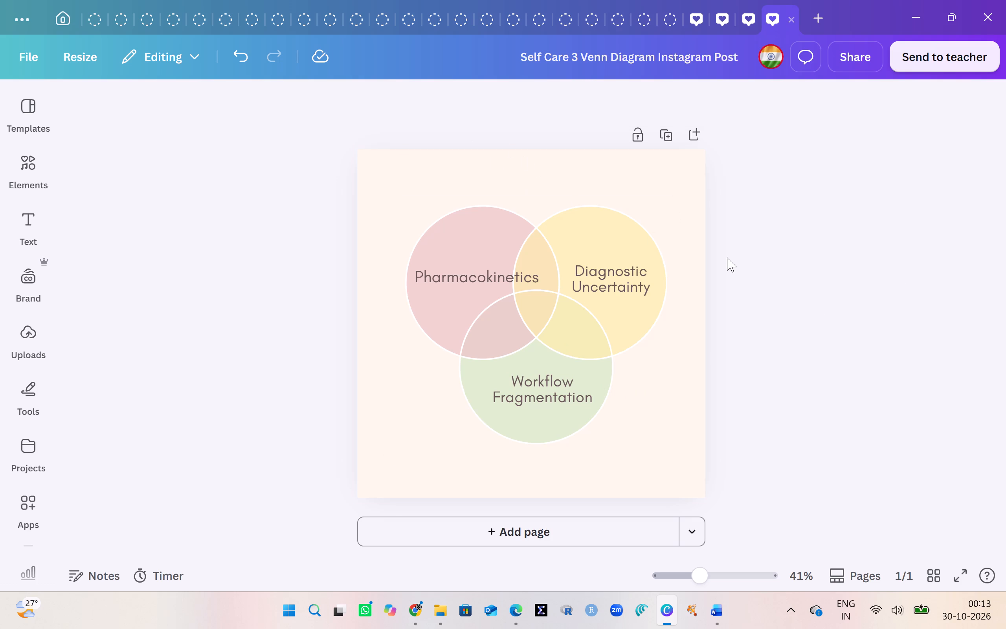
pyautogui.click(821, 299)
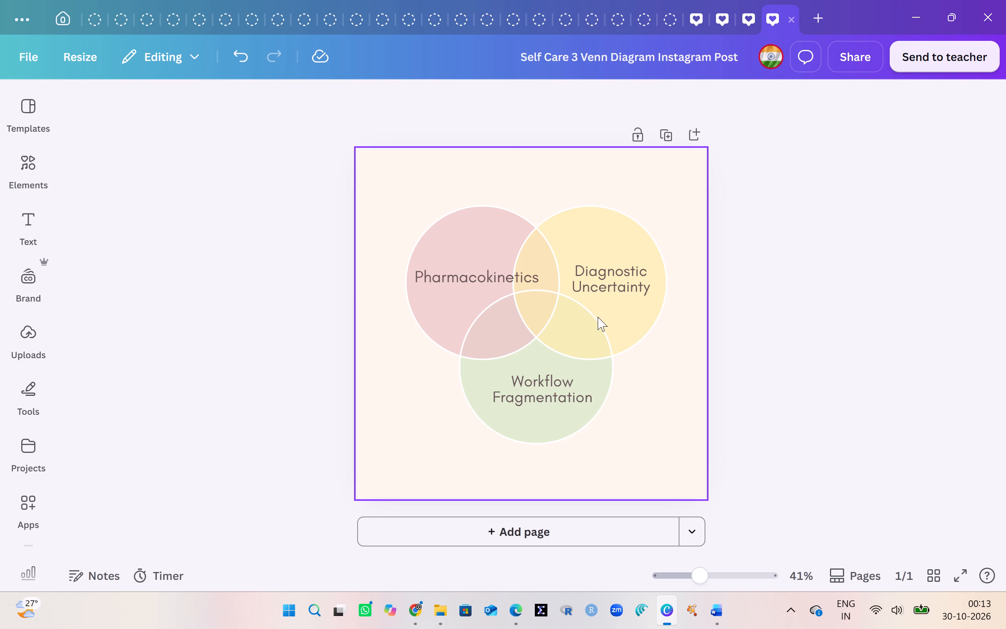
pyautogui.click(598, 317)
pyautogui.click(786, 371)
# Select the page background behind the Venn diagram.
pyautogui.click(553, 163)
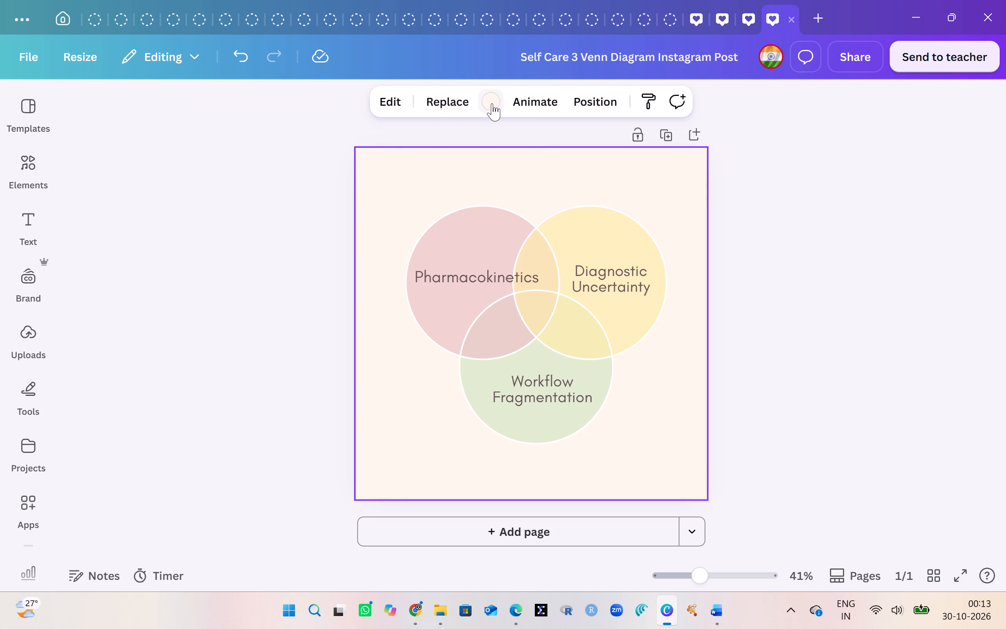
# Change the page background behind the Venn diagram to white.
pyautogui.click(492, 103)
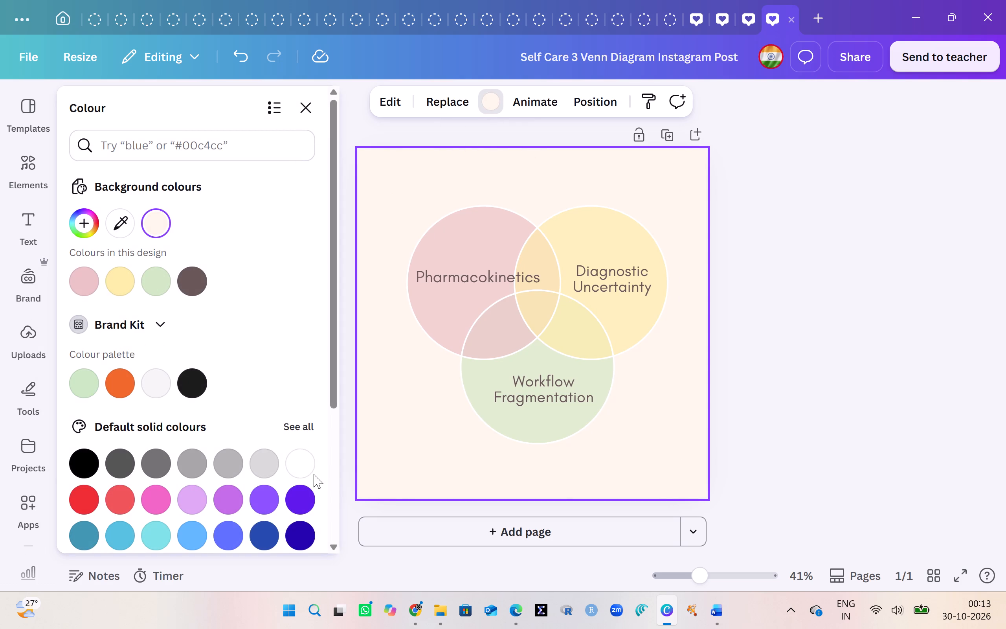
pyautogui.click(303, 468)
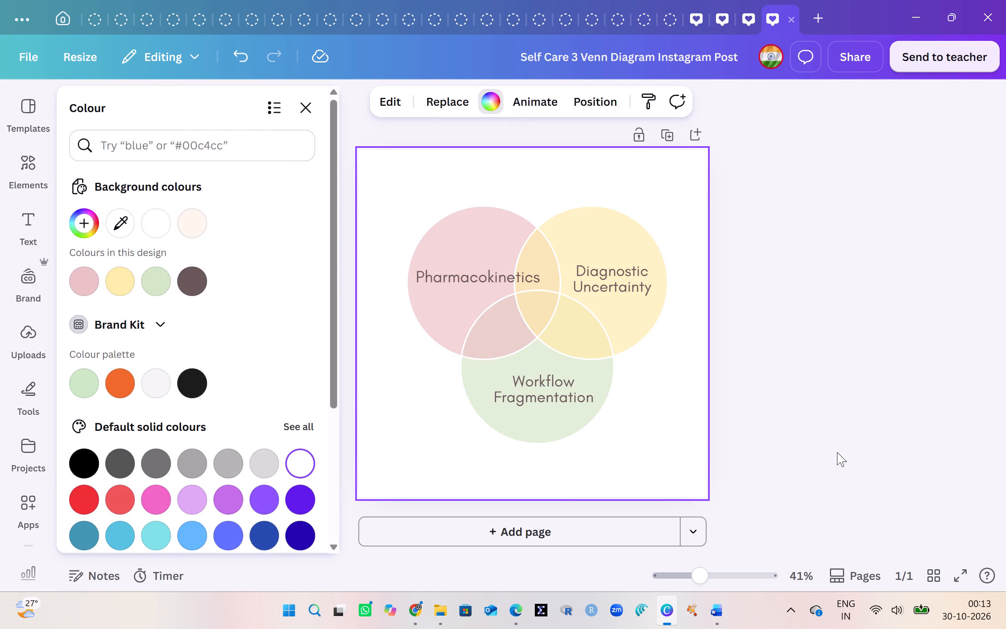
pyautogui.click(841, 370)
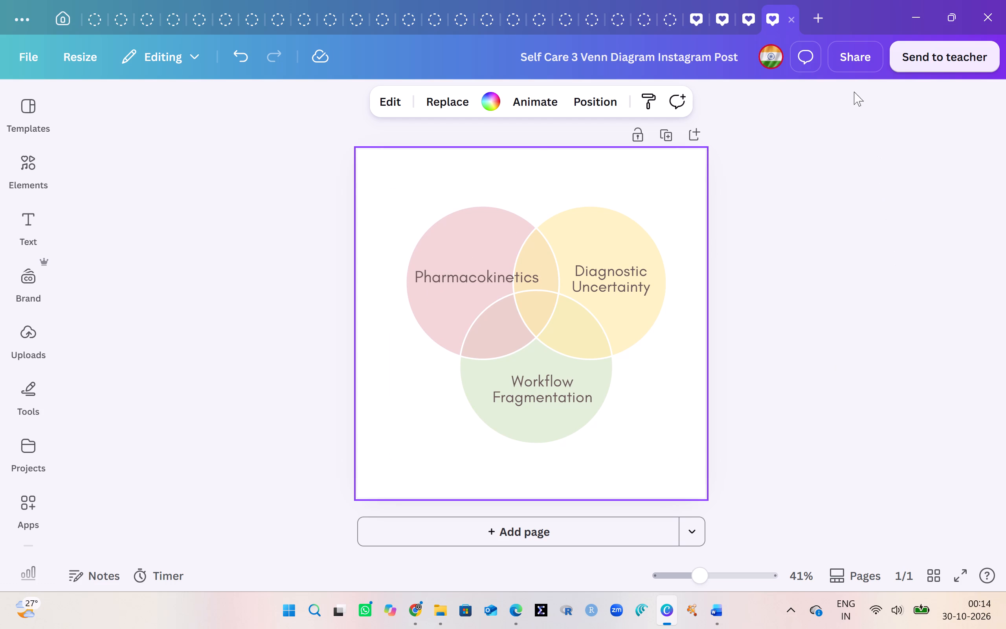
# Download the design as a PNG and save it in Downloads as "Self Care 3 Venn Diagram Instagram Post".
pyautogui.click(852, 69)
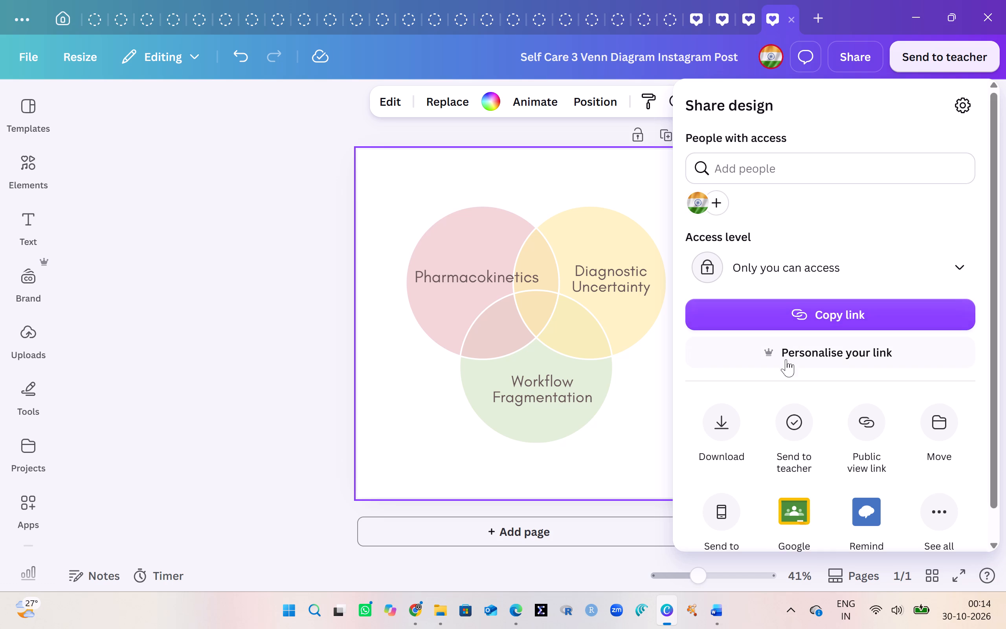
pyautogui.click(714, 418)
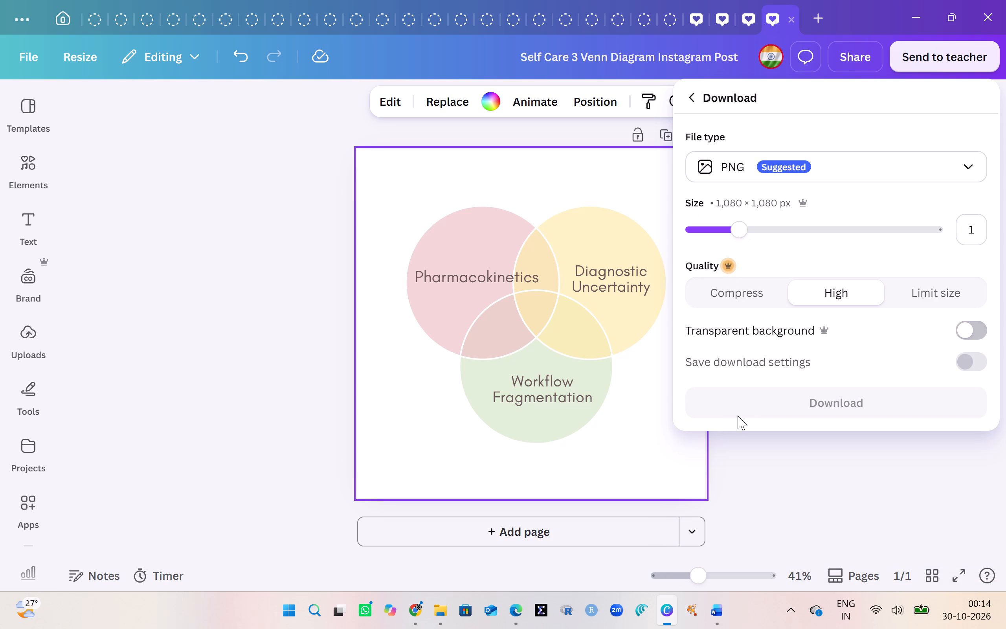
pyautogui.click(745, 406)
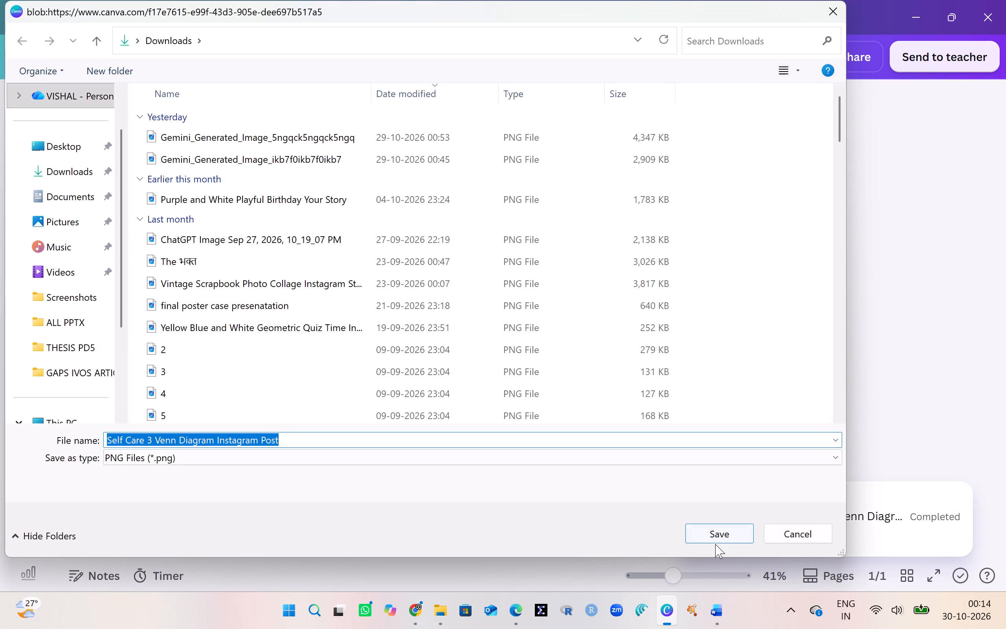
pyautogui.click(714, 539)
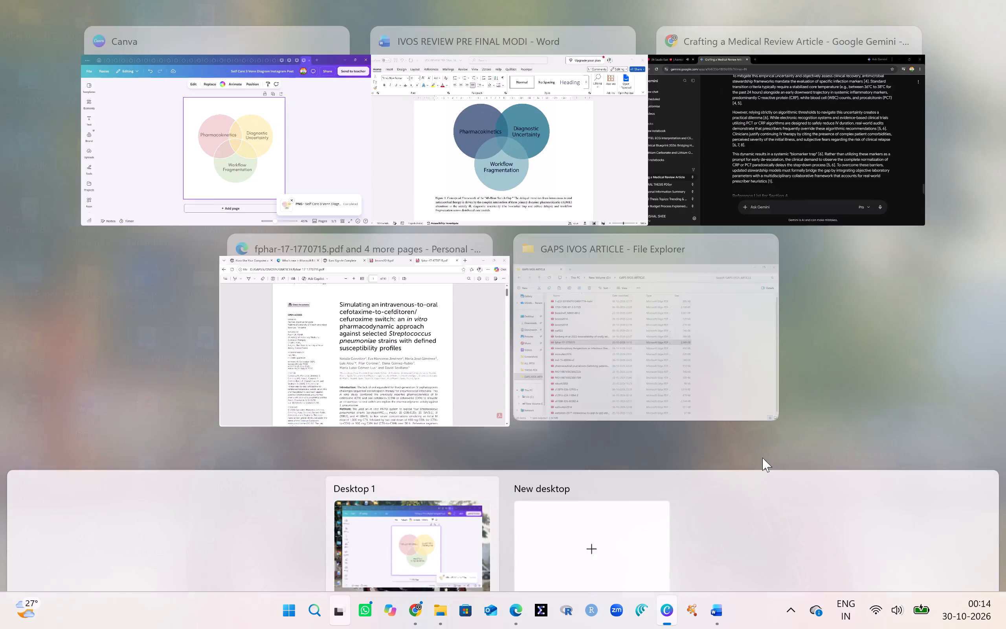
# Switch to the Word review article and replace the Figure 1 picture with "Self Care 3 Venn Diagram Instagram Post" from Downloads.
pyautogui.click(542, 183)
pyautogui.click(447, 253)
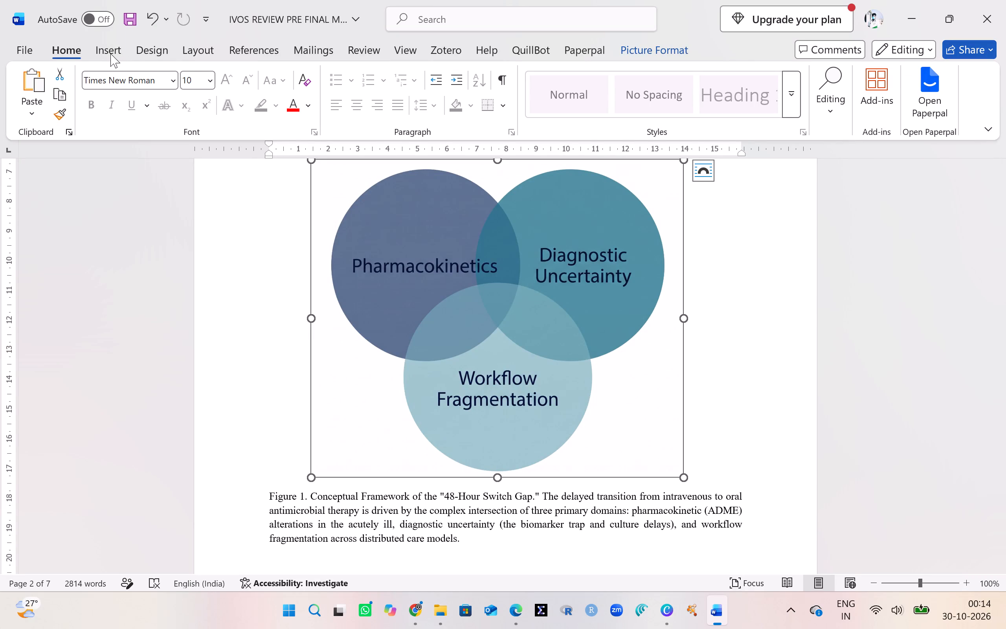
pyautogui.rightClick(523, 335)
pyautogui.rightClick(523, 335)
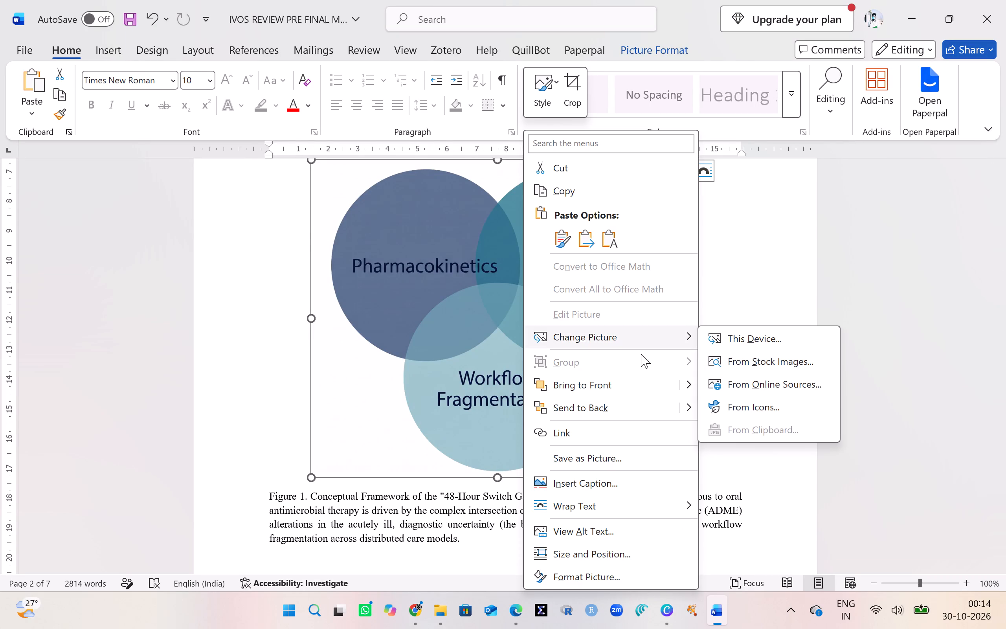
pyautogui.click(733, 333)
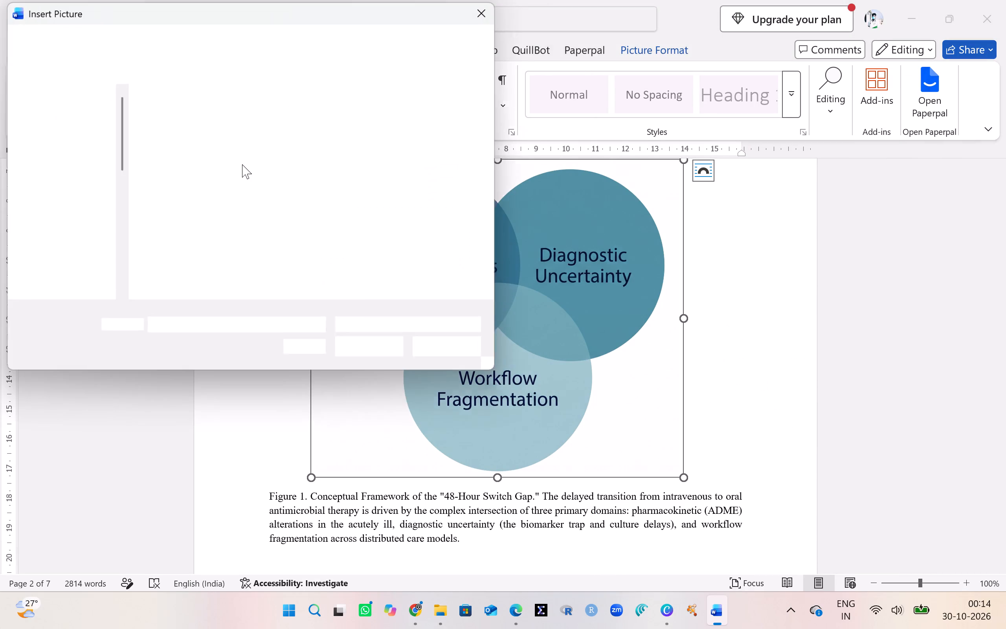
pyautogui.click(73, 181)
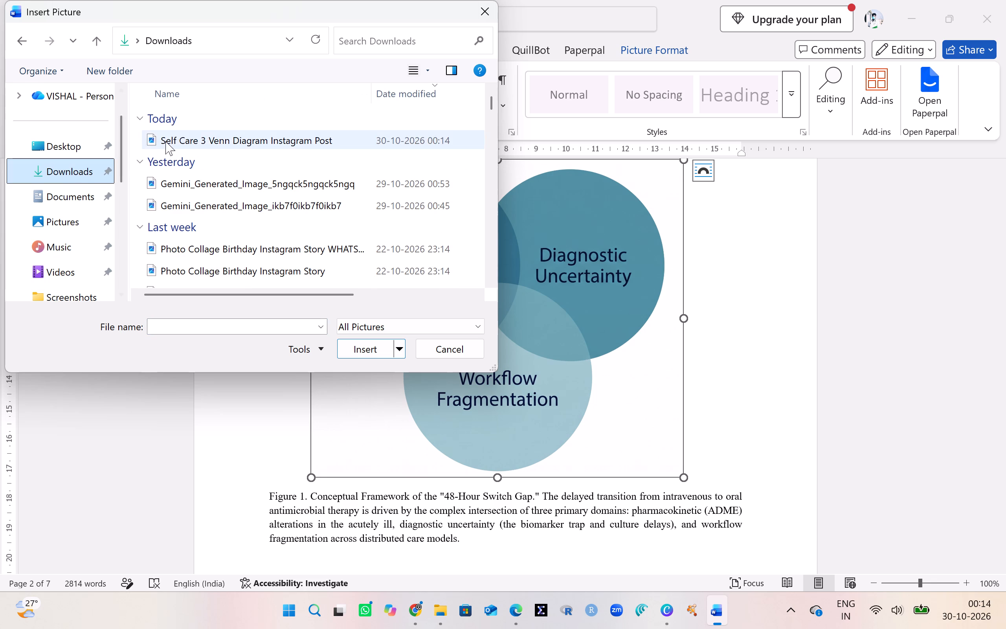
pyautogui.click(171, 138)
pyautogui.click(351, 346)
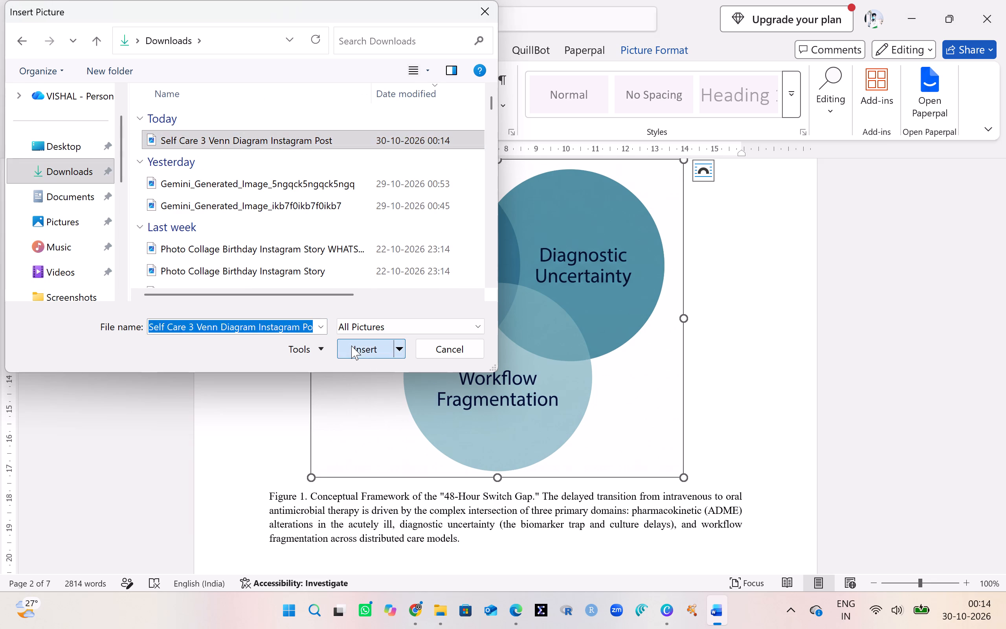
pyautogui.click(862, 410)
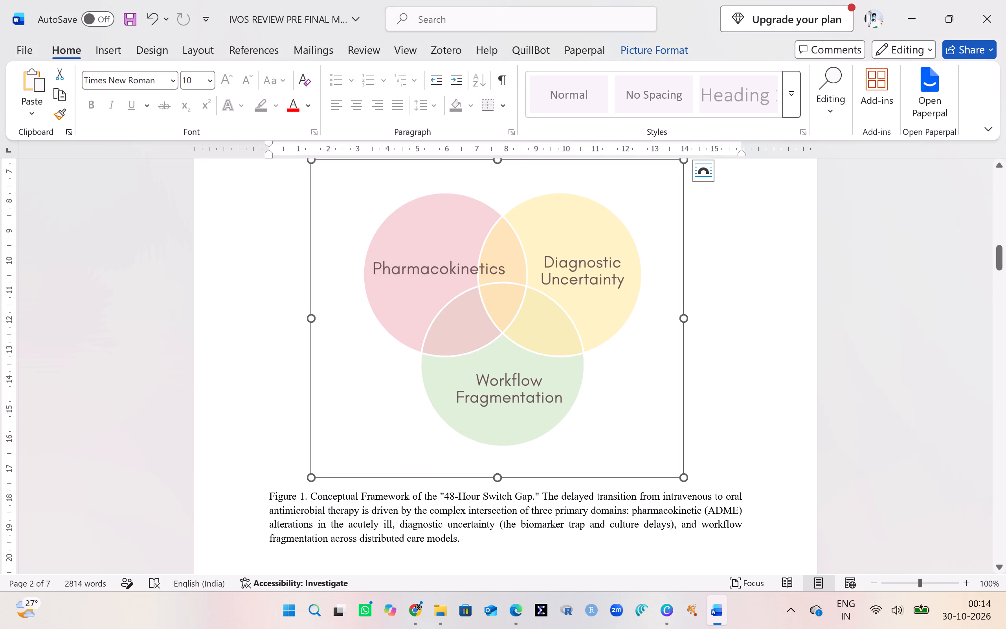
# Review the Word article from the replaced Figure 1 down to the timeline figure.
pyautogui.scroll(2, 862, 410)
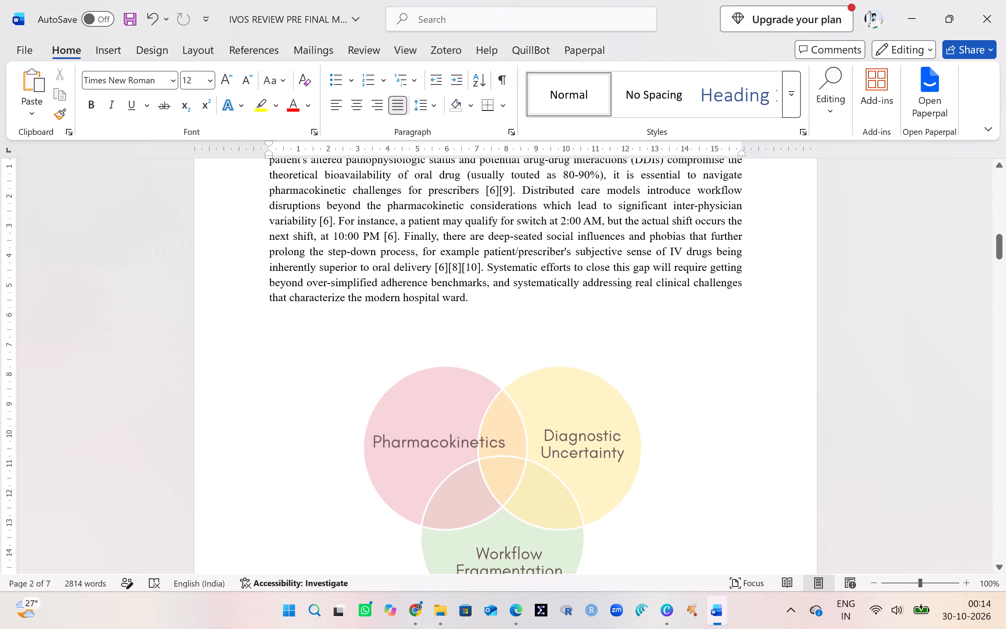
pyautogui.scroll(-5, 862, 410)
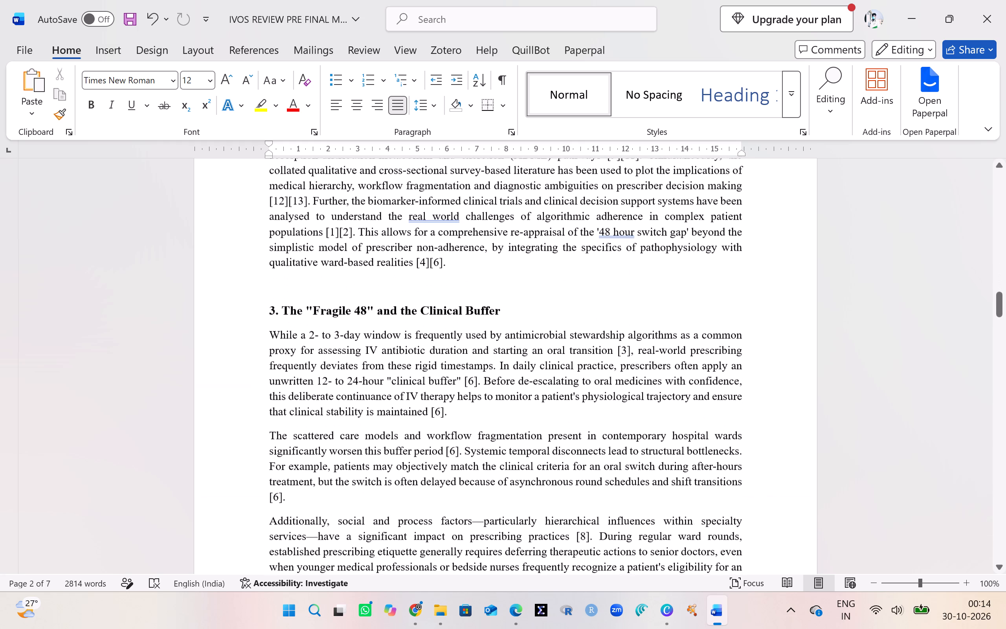
pyautogui.scroll(-5, 862, 410)
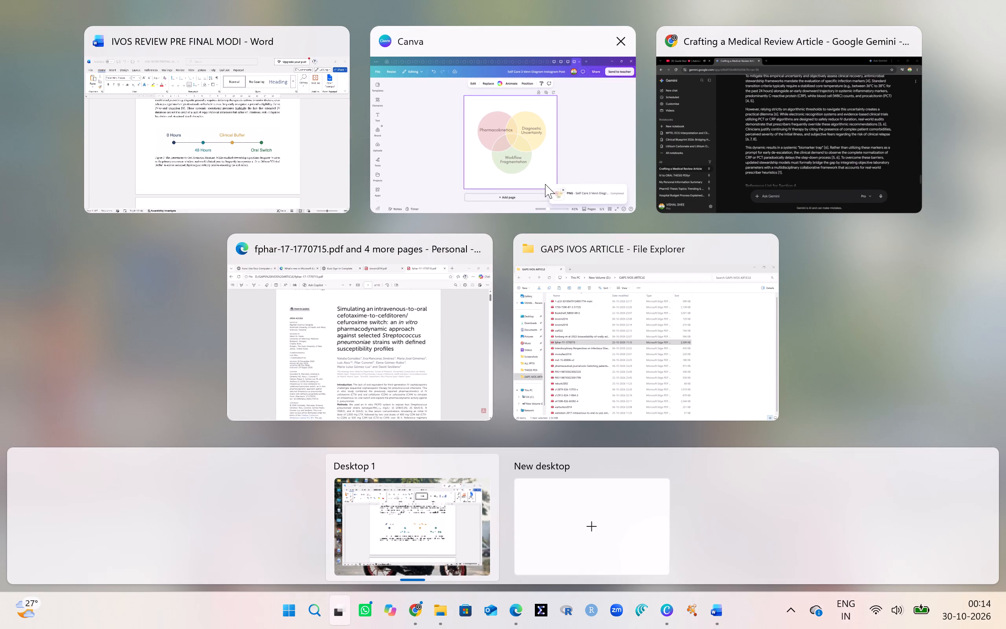
# Switch back to Canva and create a new Facebook Post design of 940 × 788 px.
pyautogui.click(545, 184)
pyautogui.click(816, 15)
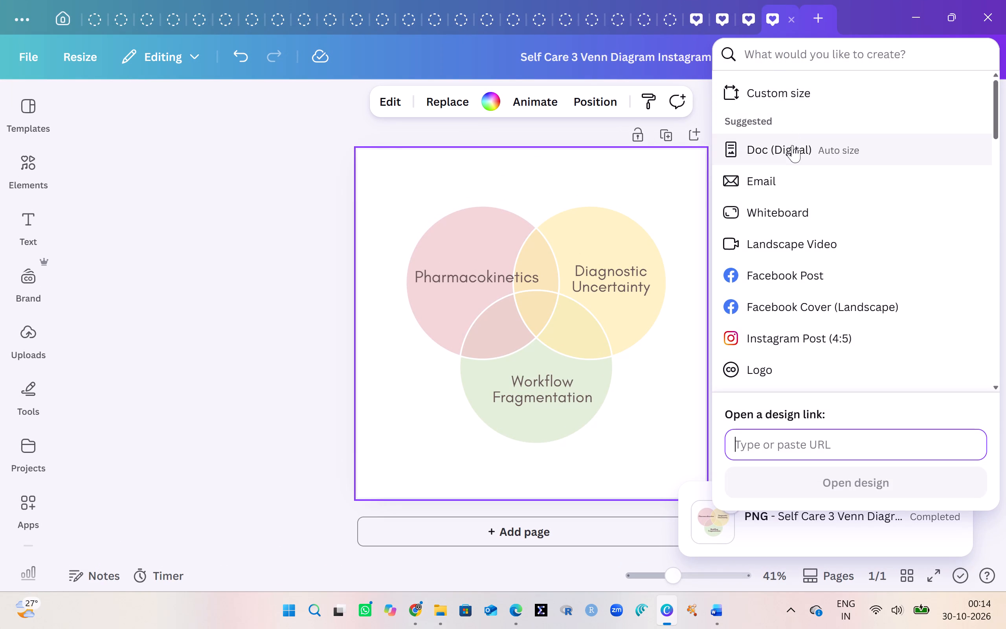
pyautogui.click(802, 268)
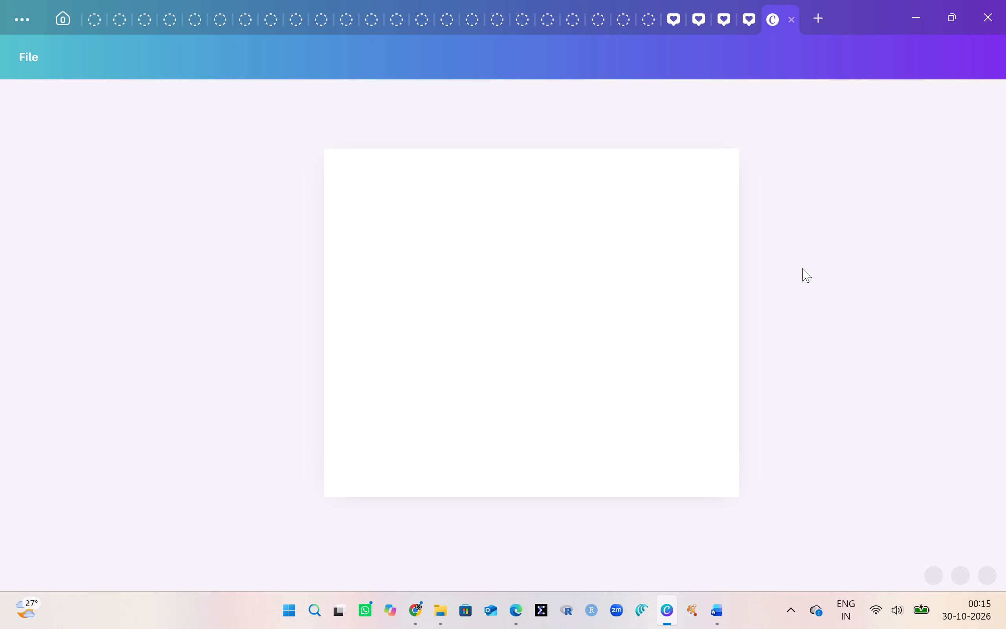
# Draw a straight horizontal black line across the middle of the blank page and centre it between the page's side edges.
pyautogui.click(678, 292)
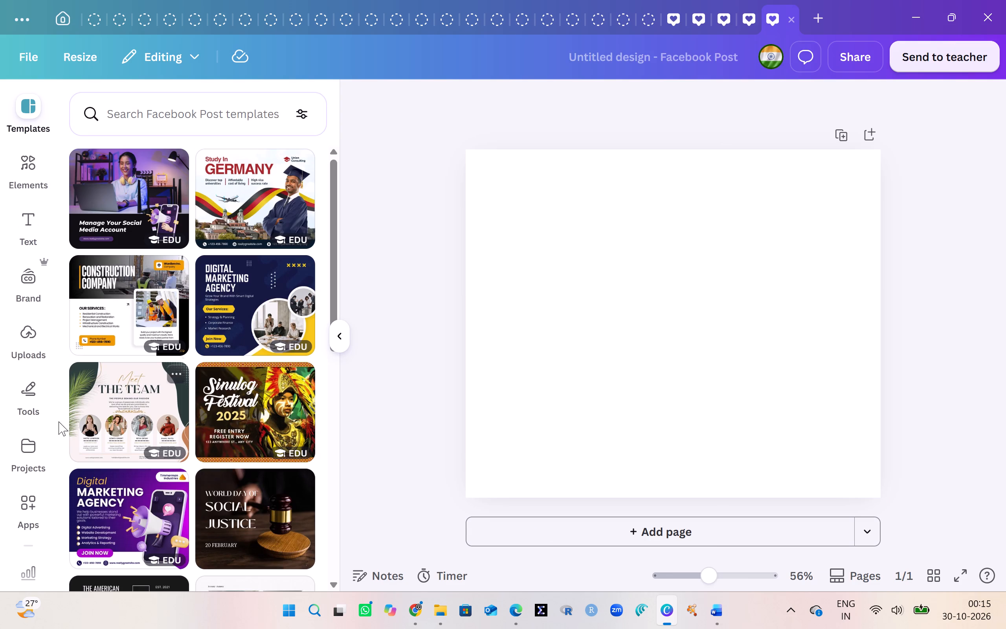
pyautogui.click(35, 401)
pyautogui.click(81, 302)
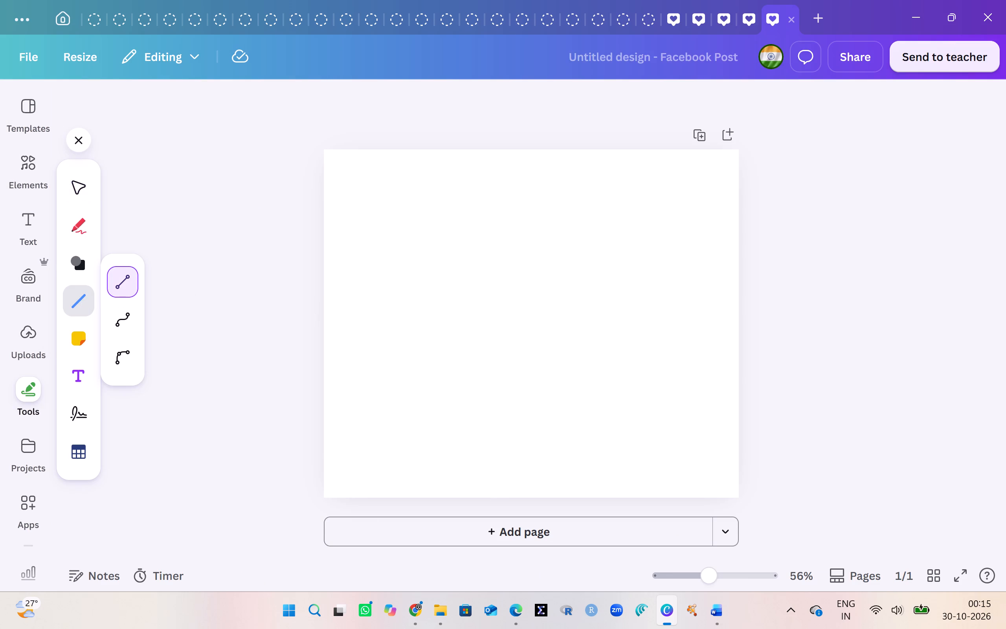
pyautogui.moveTo(356, 302); pyautogui.dragTo(626, 305)
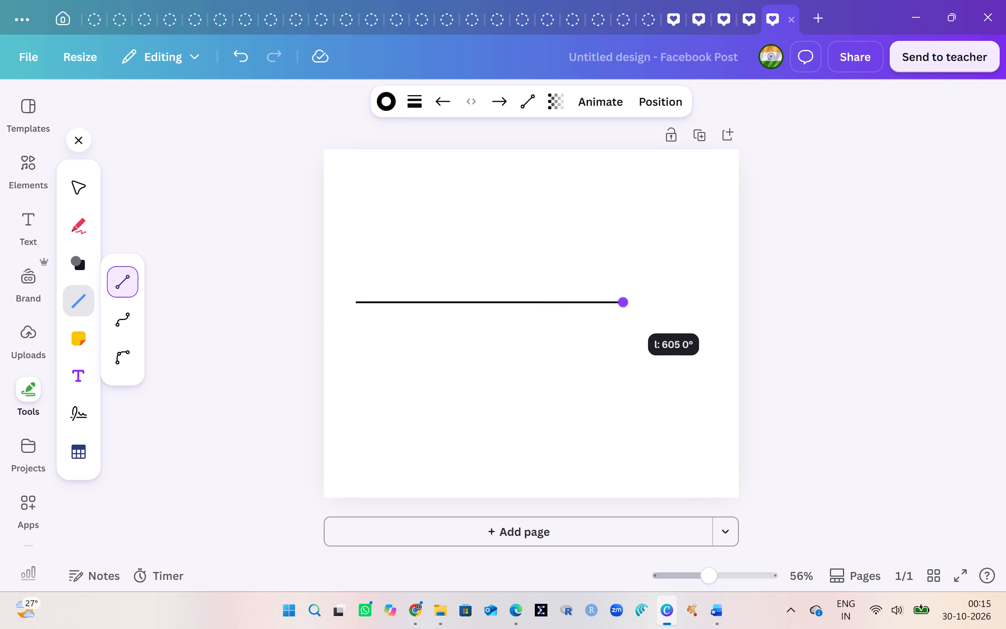
pyautogui.moveTo(626, 305); pyautogui.dragTo(655, 299)
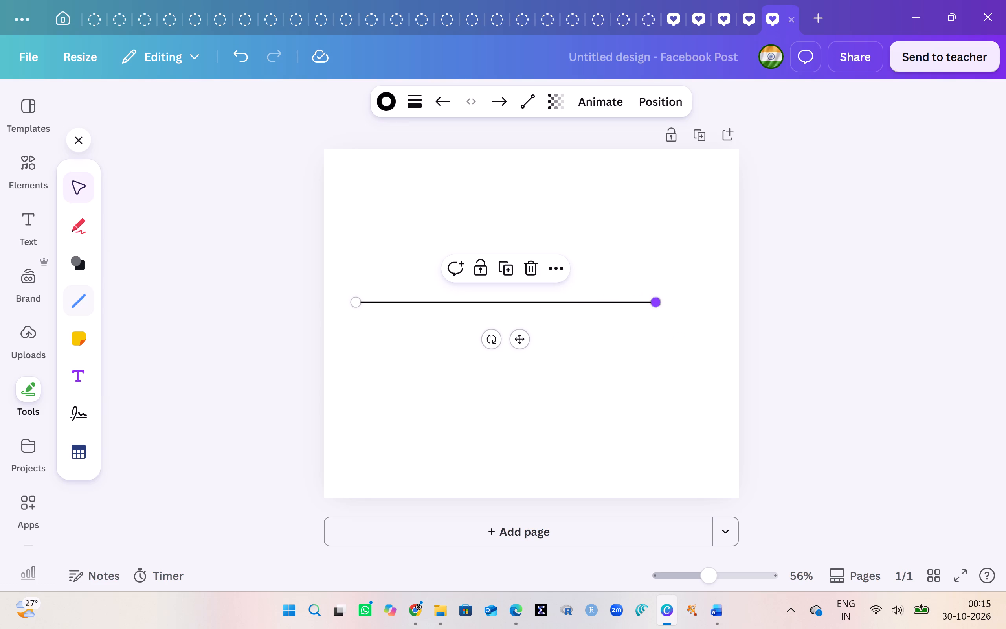
pyautogui.moveTo(520, 341); pyautogui.dragTo(546, 342)
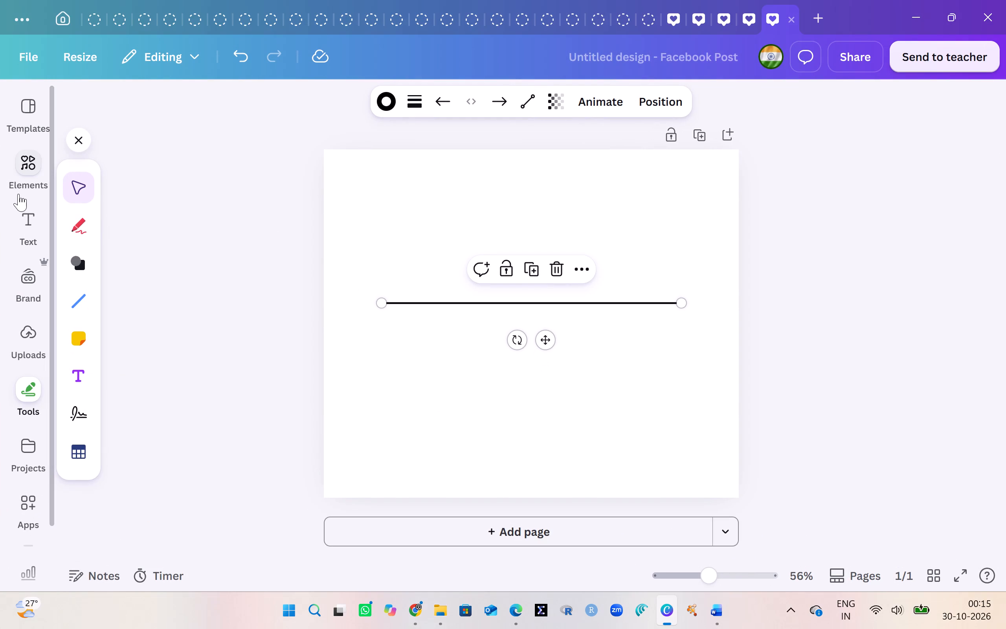
# Add a light green circle, shrink it to a small dot, and place it on the left end of the horizontal line.
pyautogui.click(79, 270)
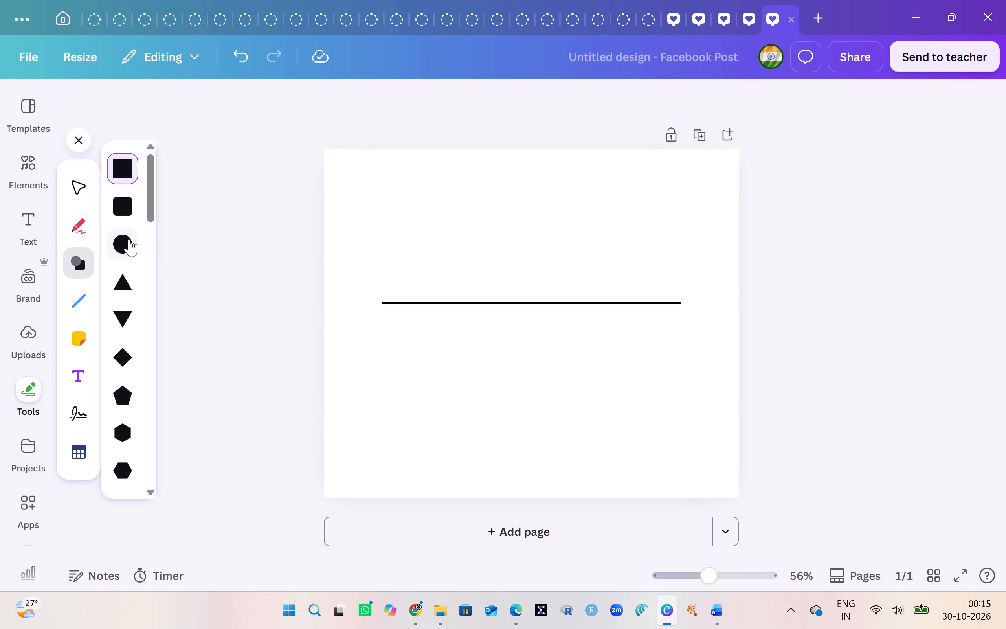
pyautogui.click(128, 241)
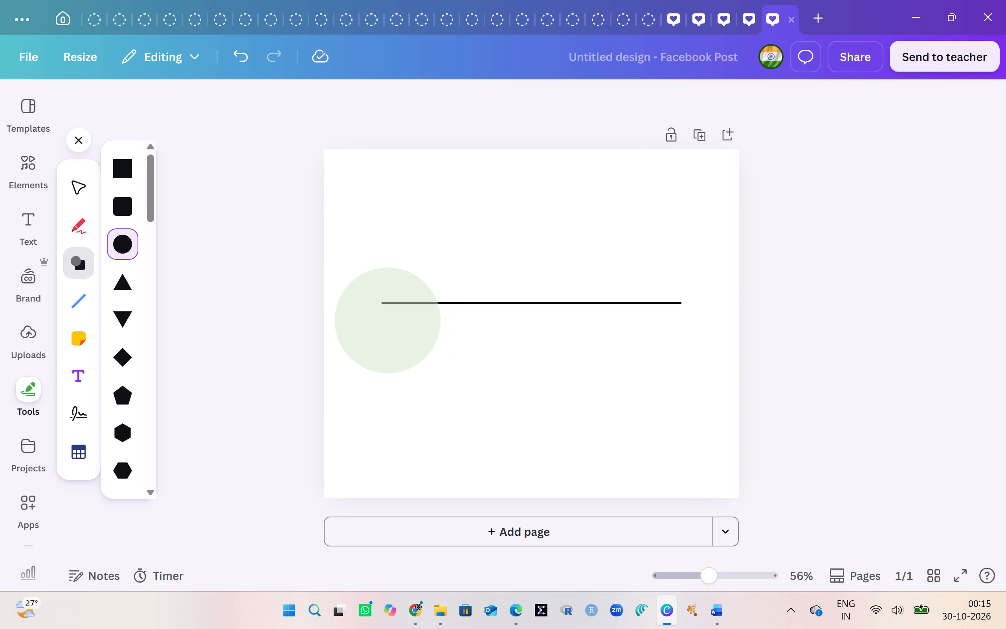
pyautogui.click(335, 268)
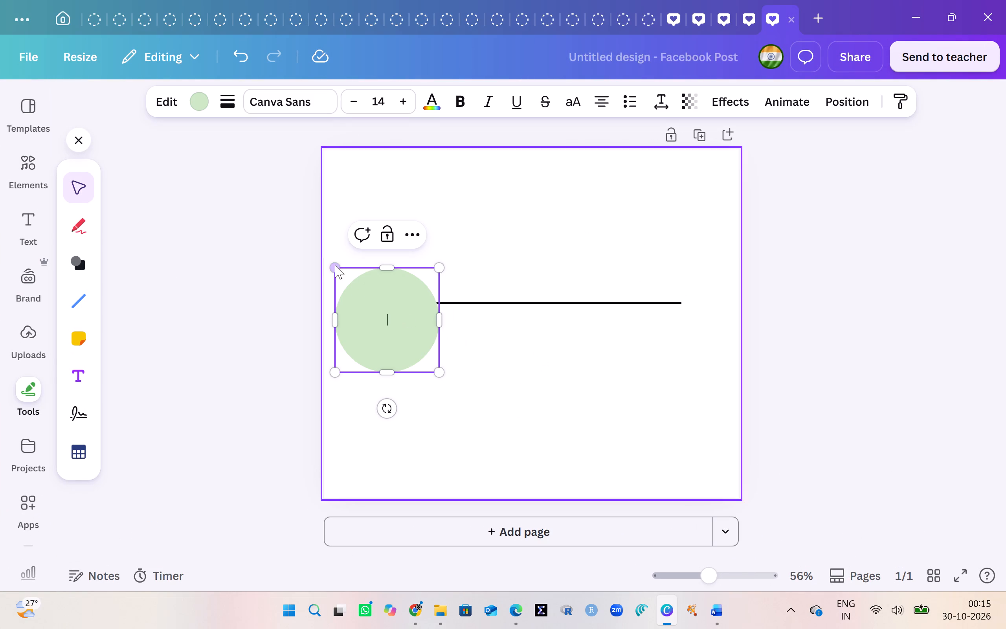
pyautogui.moveTo(338, 268); pyautogui.dragTo(438, 359)
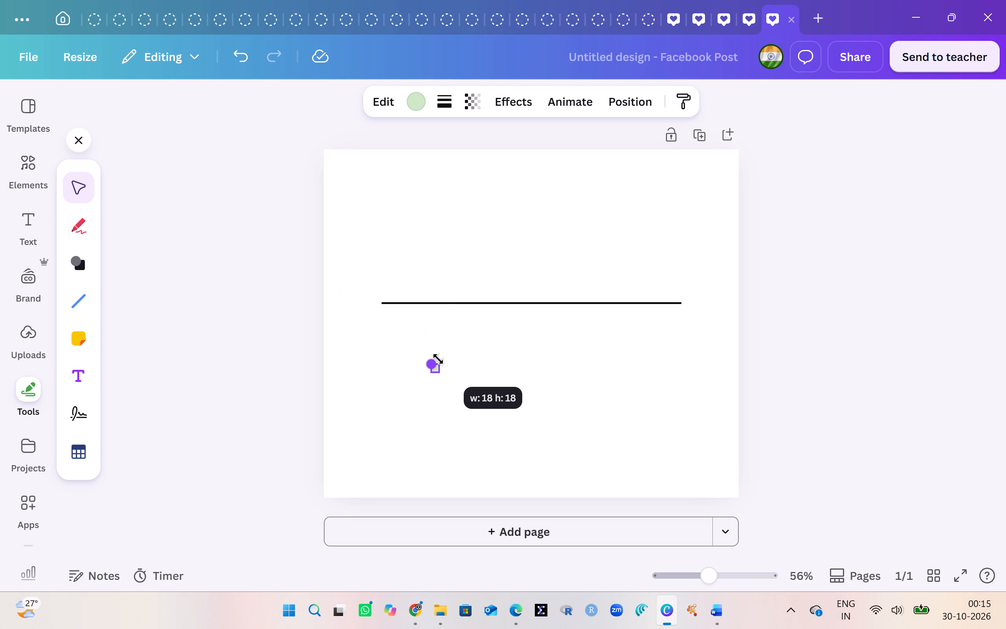
pyautogui.moveTo(438, 359); pyautogui.dragTo(430, 357)
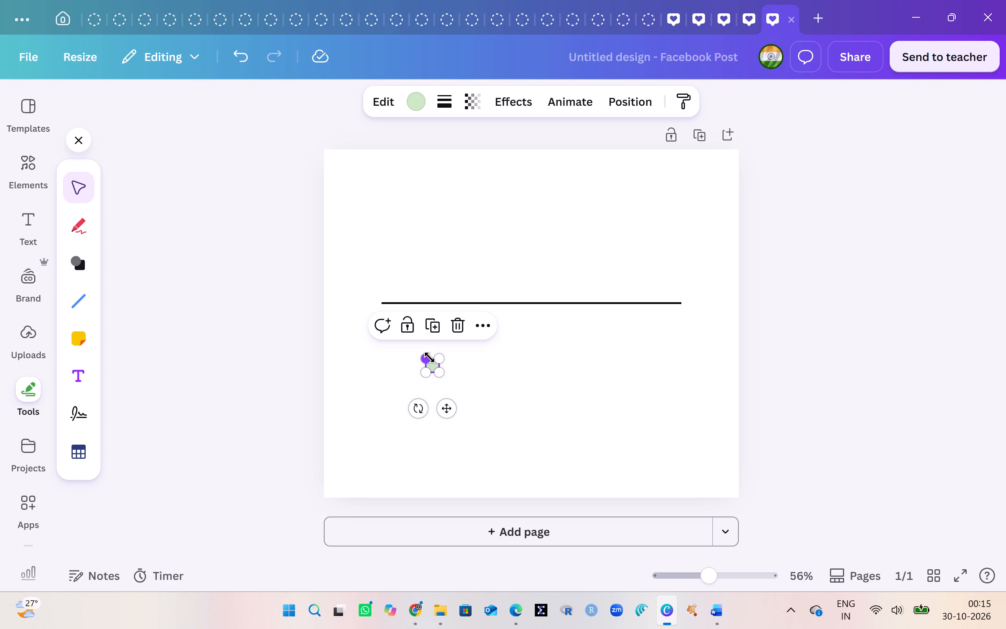
pyautogui.click(489, 402)
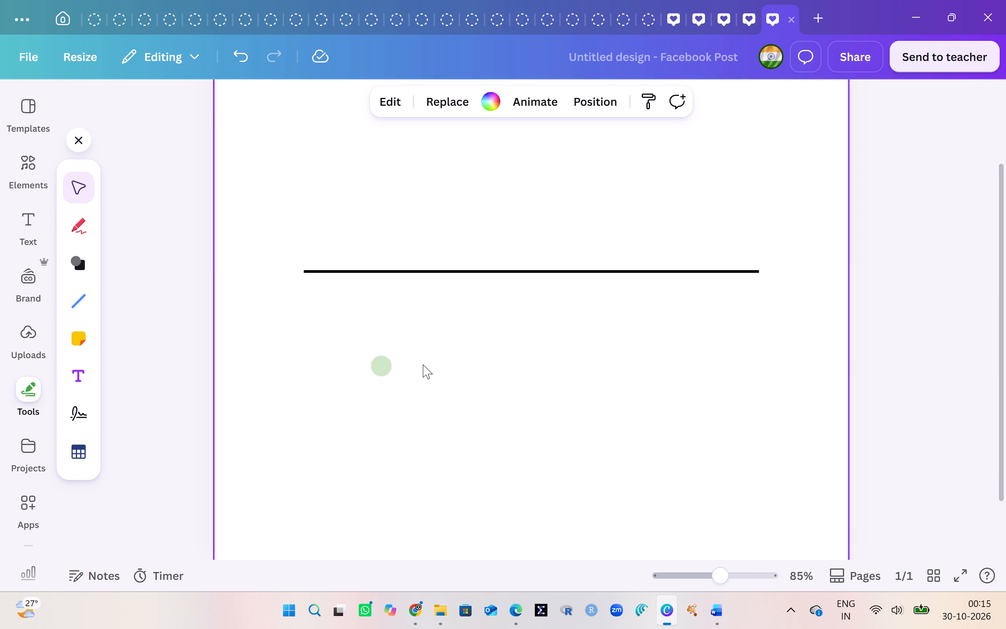
pyautogui.moveTo(380, 370); pyautogui.dragTo(301, 275)
pyautogui.click(398, 372)
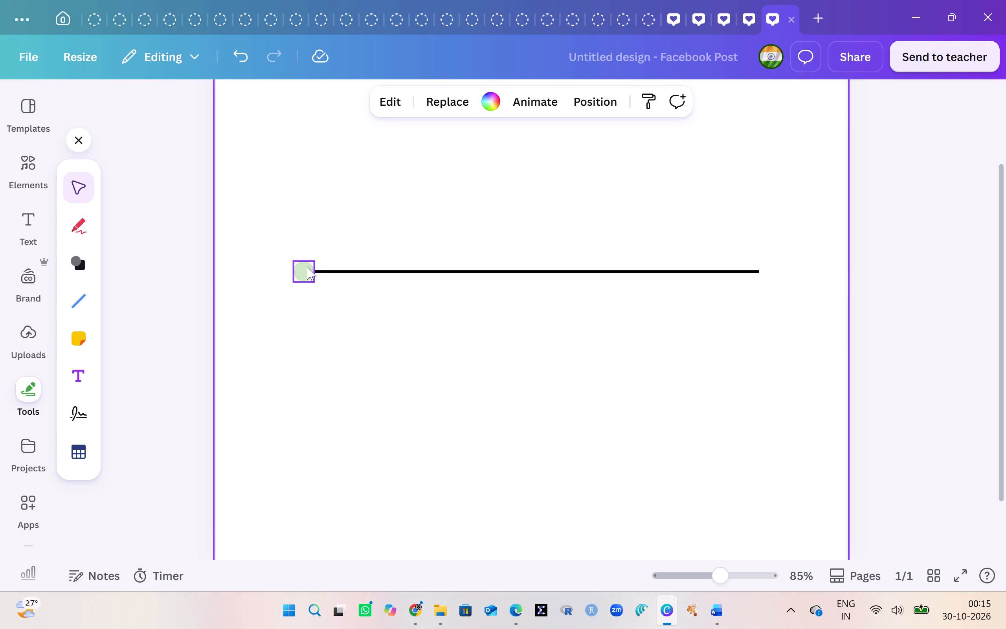
# Make three copies of the green dot and spread them apart in the empty area below the line.
pyautogui.click(307, 267)
pyautogui.hotkey('ctrl', 'c')
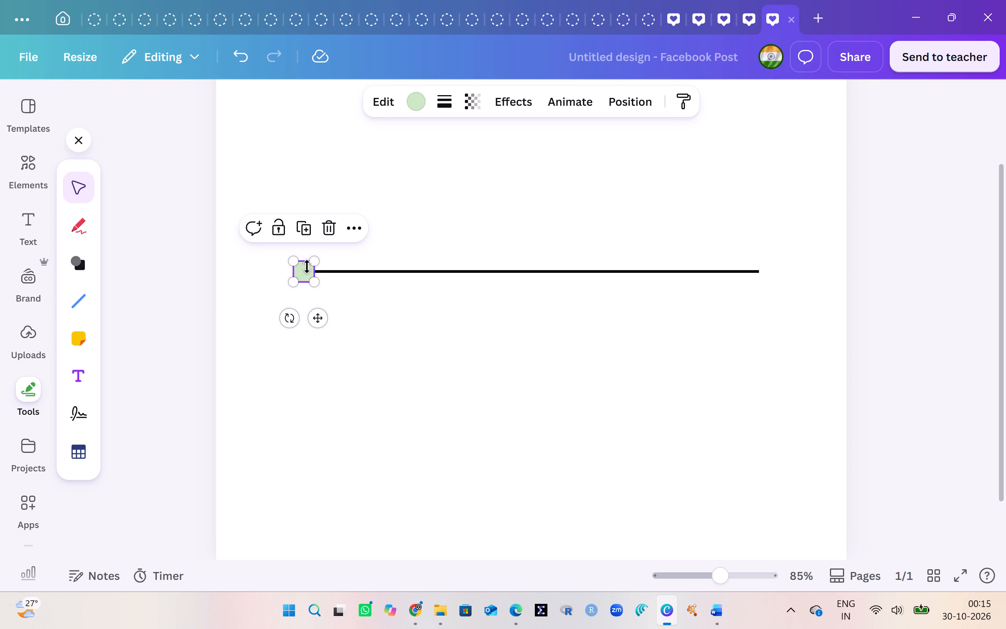
pyautogui.click(382, 370)
pyautogui.hotkey('ctrl', 'v')
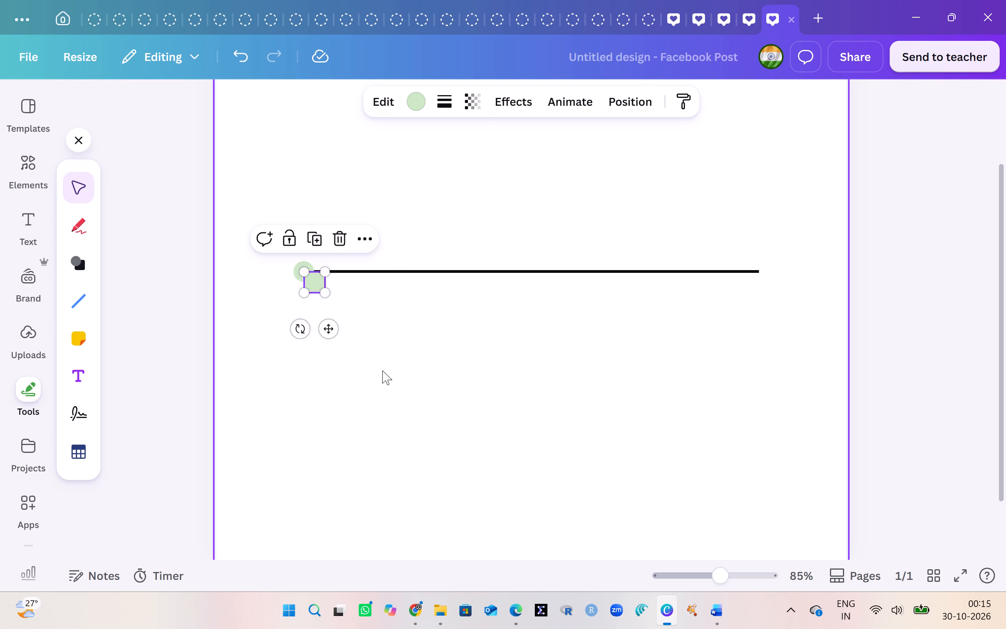
pyautogui.hotkey('ctrl', 'v')
pyautogui.hotkey('ctrl', 'v')
pyautogui.moveTo(352, 356); pyautogui.dragTo(452, 415)
pyautogui.moveTo(323, 297); pyautogui.dragTo(347, 376)
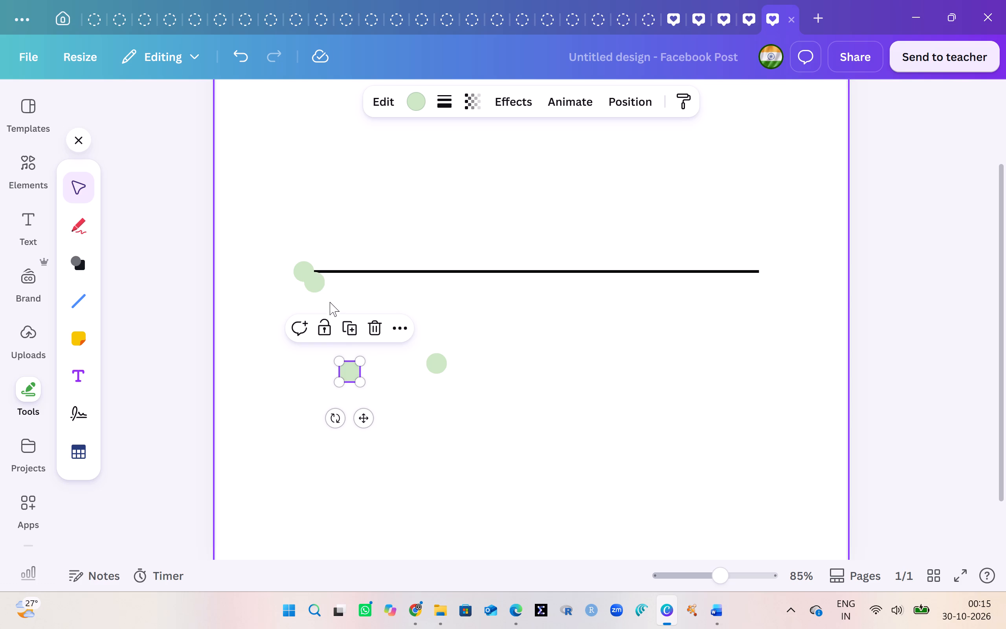
pyautogui.moveTo(316, 272); pyautogui.dragTo(599, 464)
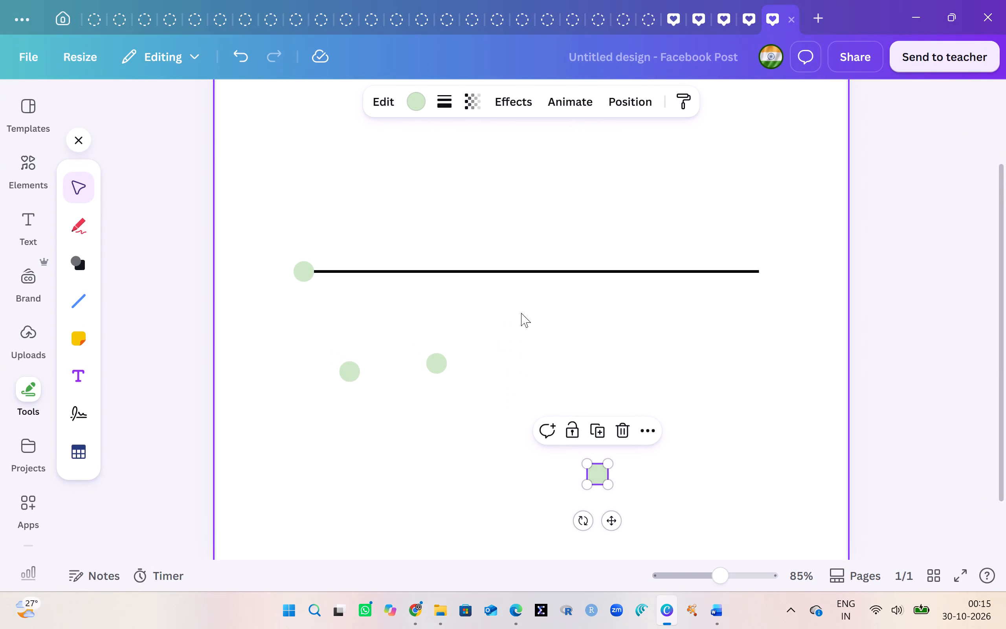
# Place the three loose green circles on the horizontal line, two along its length and one at its free end.
pyautogui.moveTo(445, 359); pyautogui.dragTo(450, 265)
pyautogui.moveTo(348, 371); pyautogui.dragTo(494, 335)
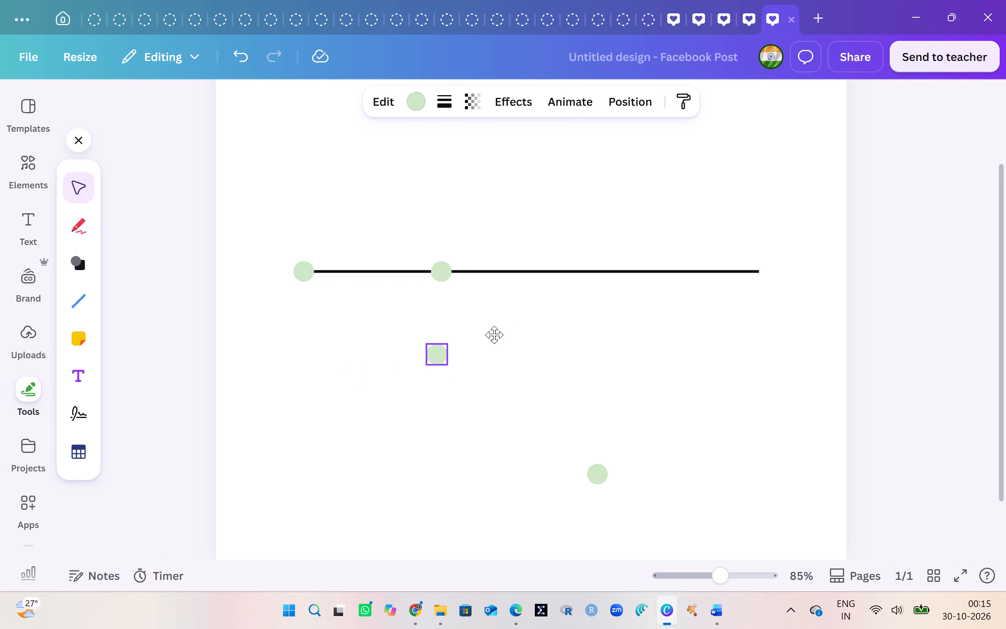
pyautogui.moveTo(494, 335); pyautogui.dragTo(583, 274)
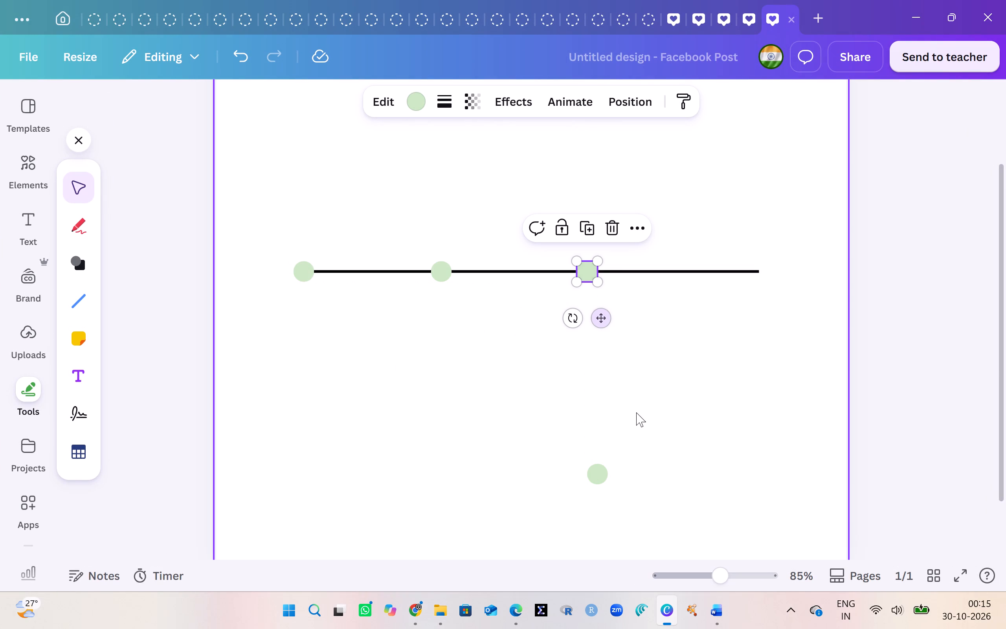
pyautogui.moveTo(604, 481); pyautogui.dragTo(742, 286)
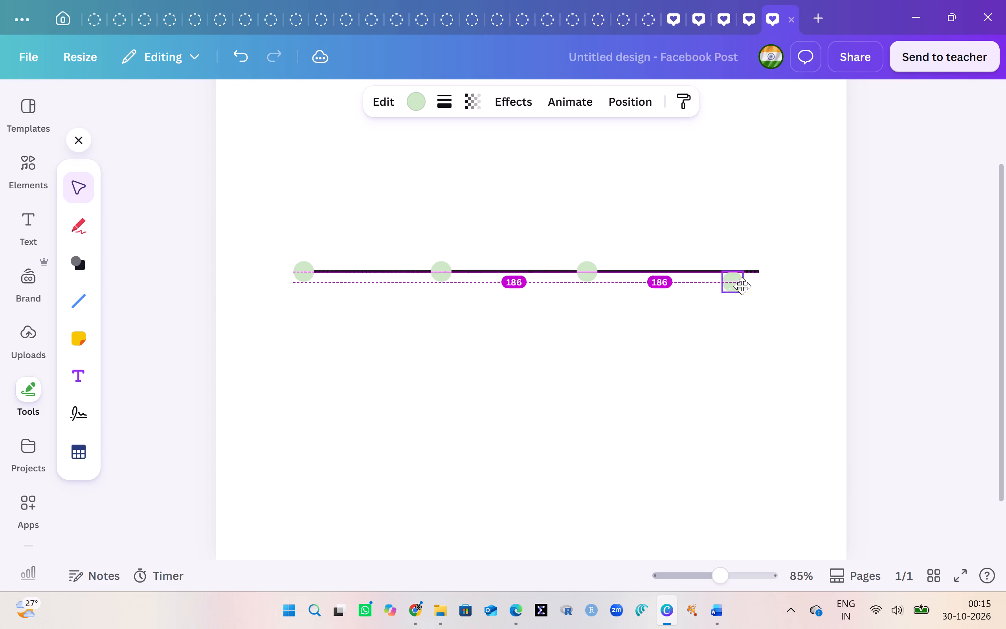
pyautogui.moveTo(742, 286); pyautogui.dragTo(758, 276)
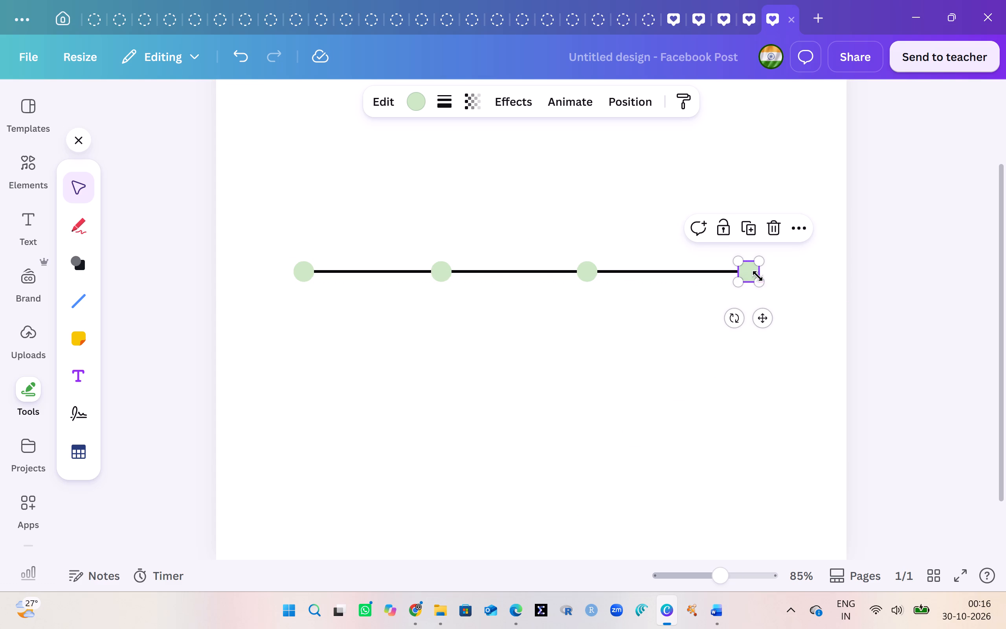
# Shift the third circle slightly along the line so it sits evenly between the second and fourth circles.
pyautogui.moveTo(588, 269); pyautogui.dragTo(595, 270)
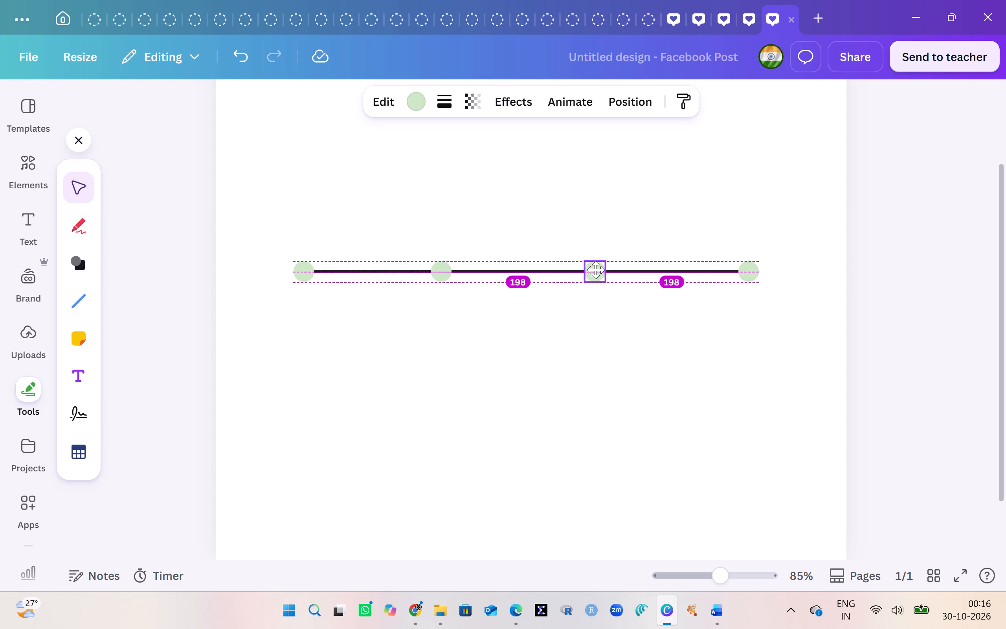
pyautogui.moveTo(595, 270); pyautogui.dragTo(595, 270)
pyautogui.moveTo(435, 276); pyautogui.dragTo(439, 276)
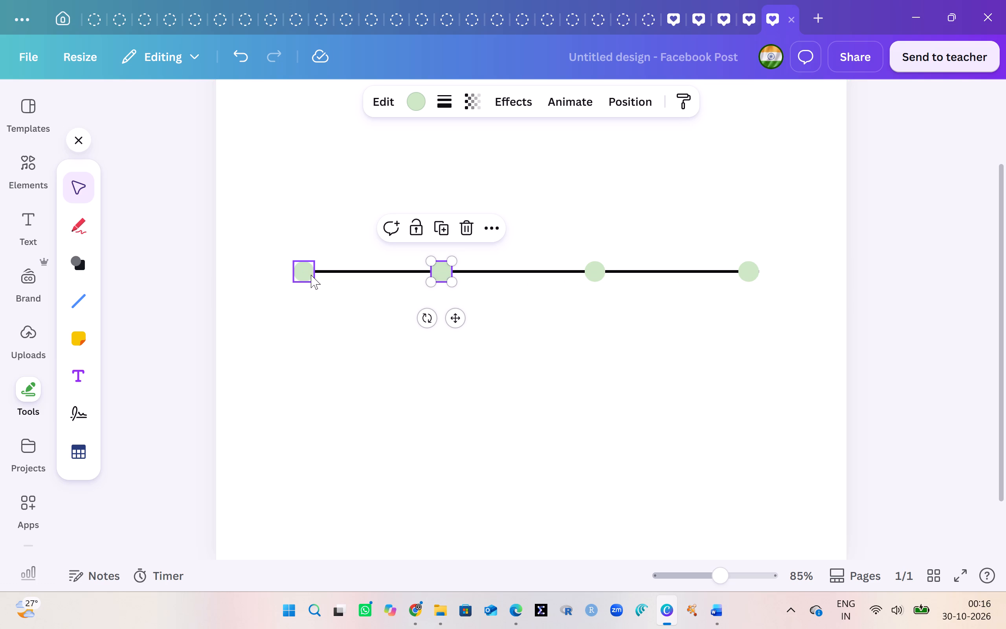
# Recolour the first circle on the timeline dark blue and the second circle light blue using the default solid colours.
pyautogui.click(305, 273)
pyautogui.click(378, 396)
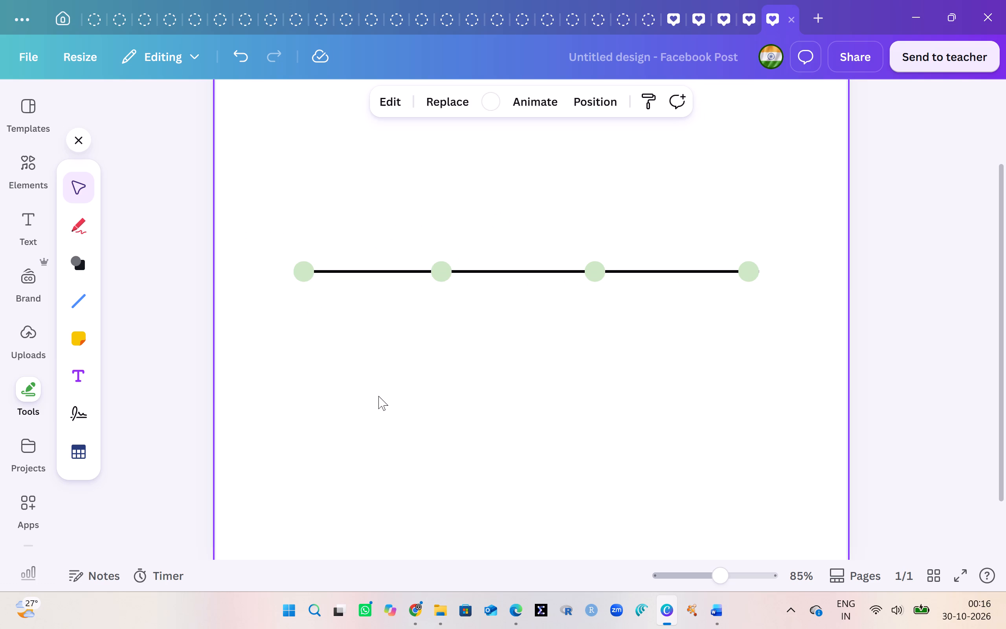
pyautogui.click(296, 277)
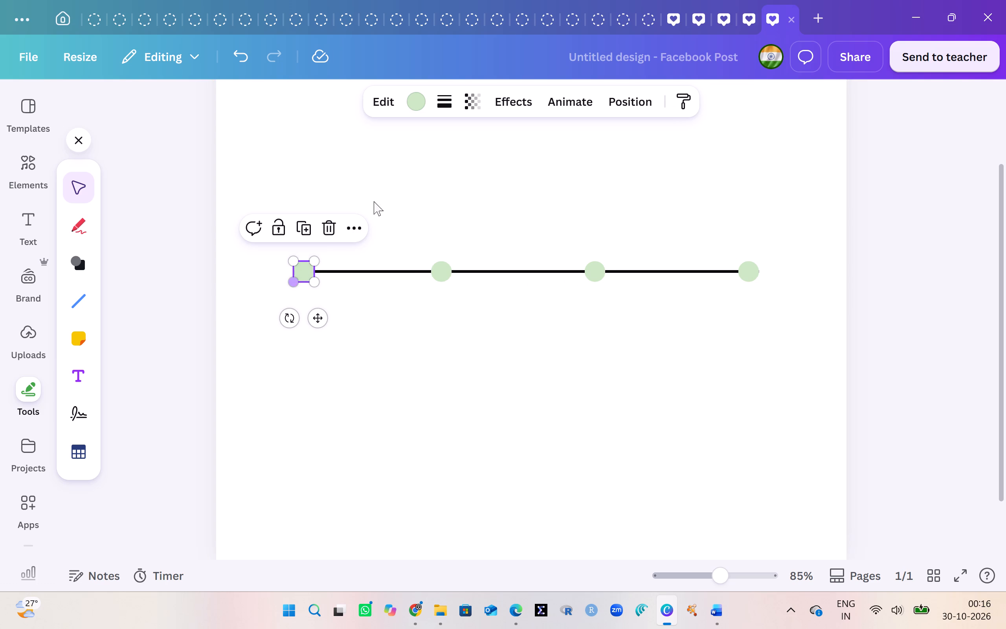
pyautogui.click(417, 95)
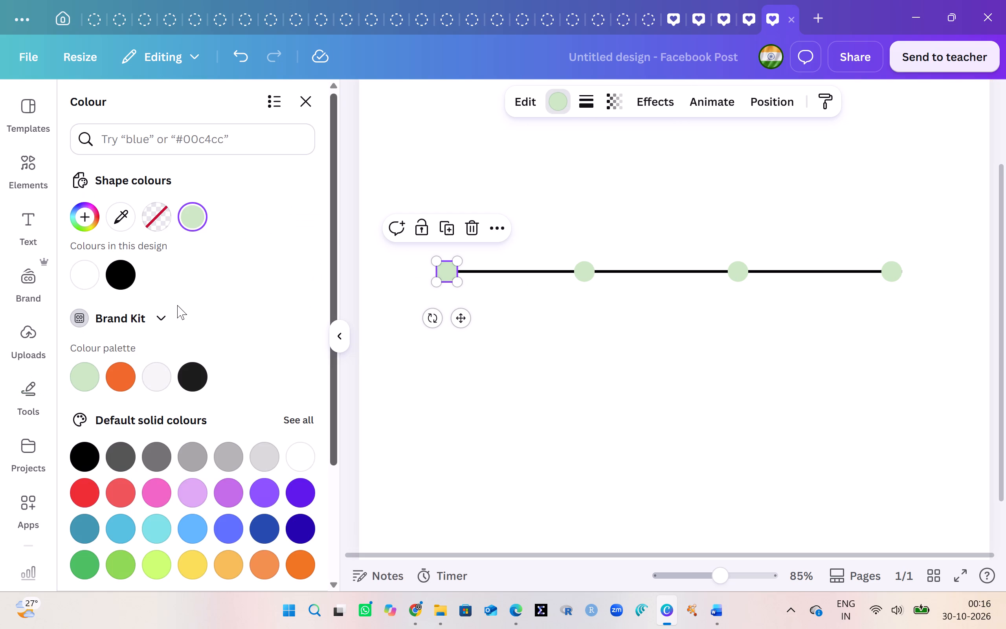
pyautogui.click(297, 528)
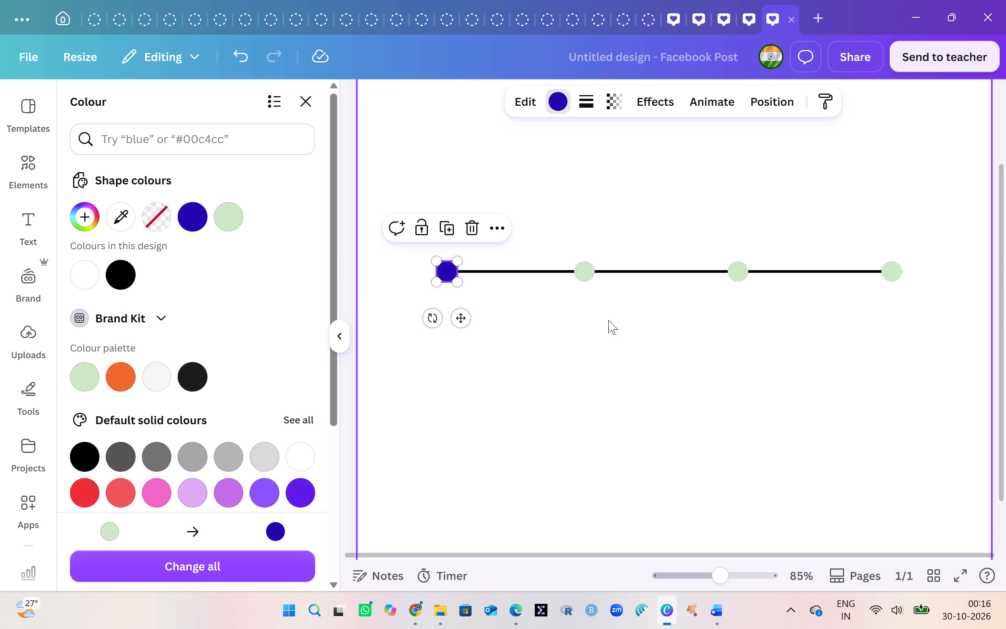
pyautogui.click(584, 267)
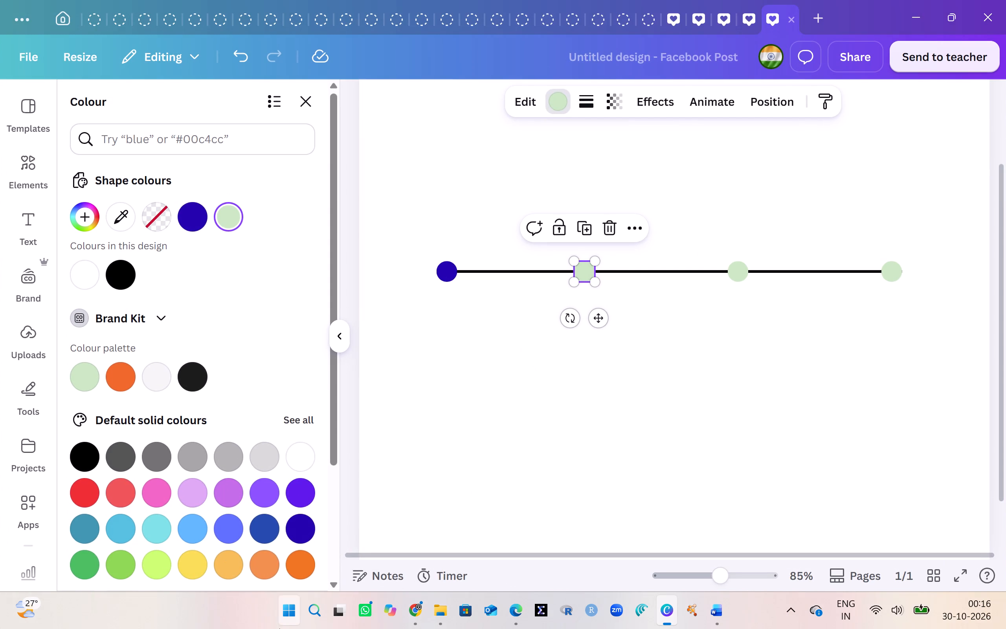
pyautogui.click(189, 520)
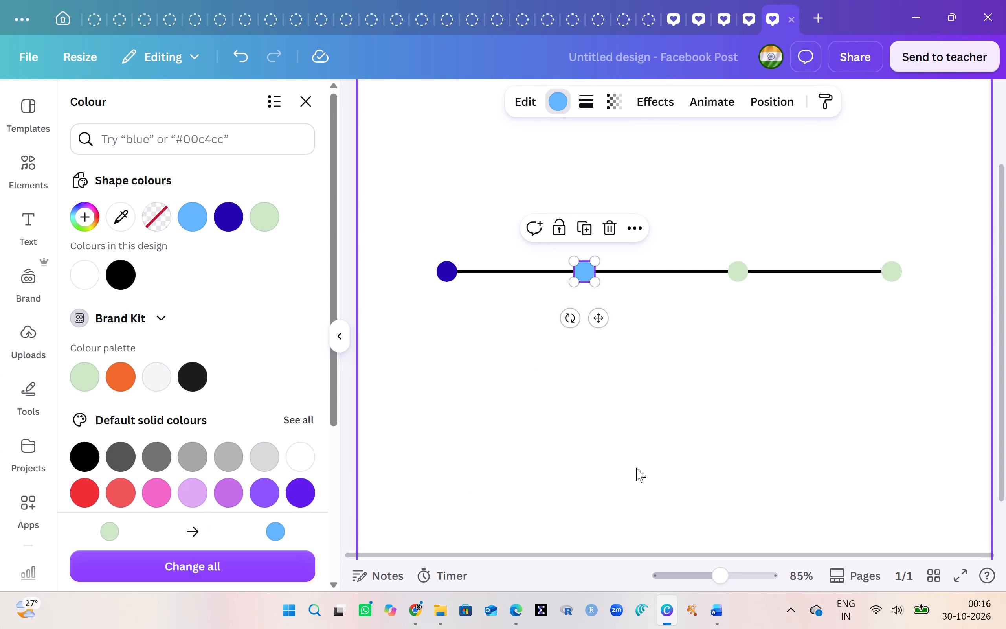
# Recolour the third timeline circle light orange and the fourth circle green using the default solid colours.
pyautogui.click(732, 275)
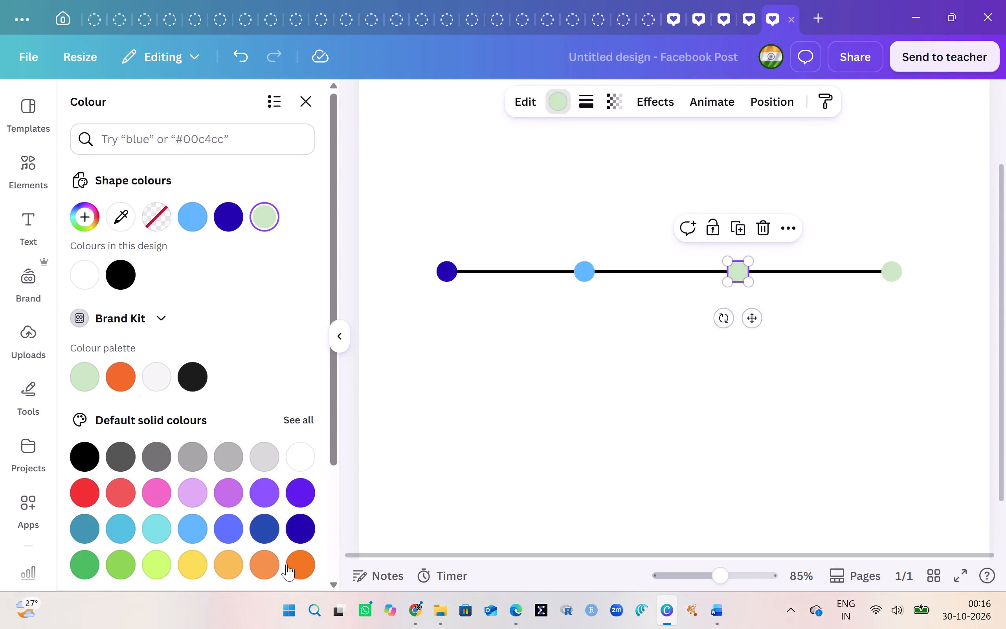
pyautogui.click(258, 560)
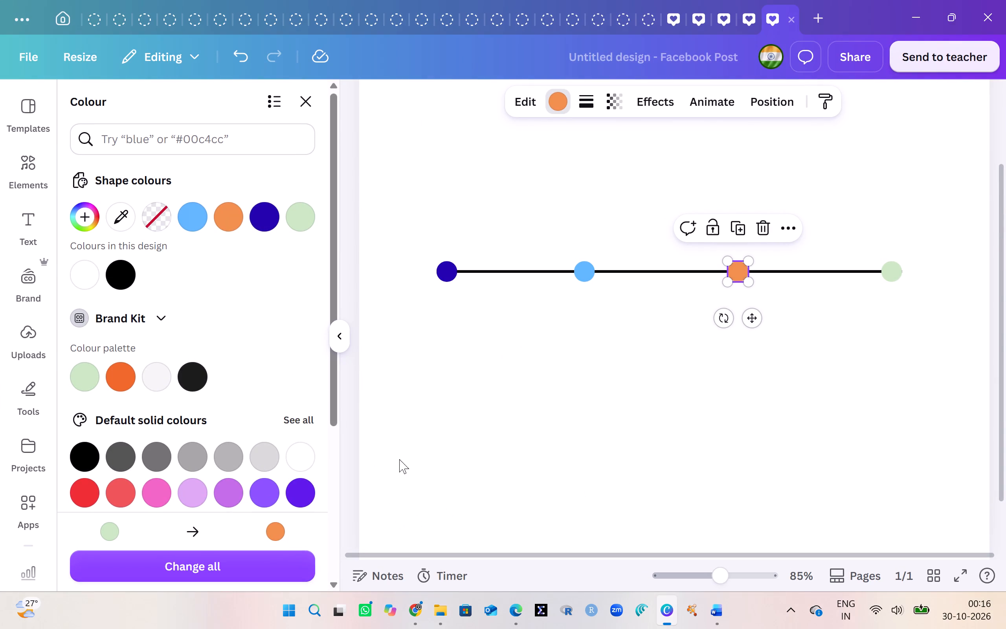
pyautogui.scroll(-2, 240, 436)
pyautogui.click(84, 451)
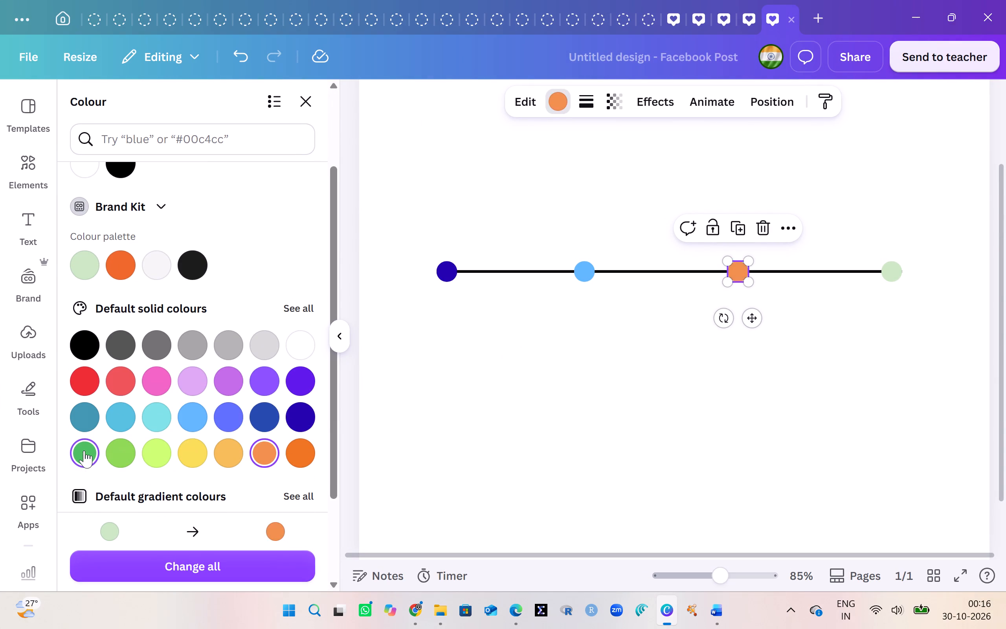
pyautogui.click(273, 460)
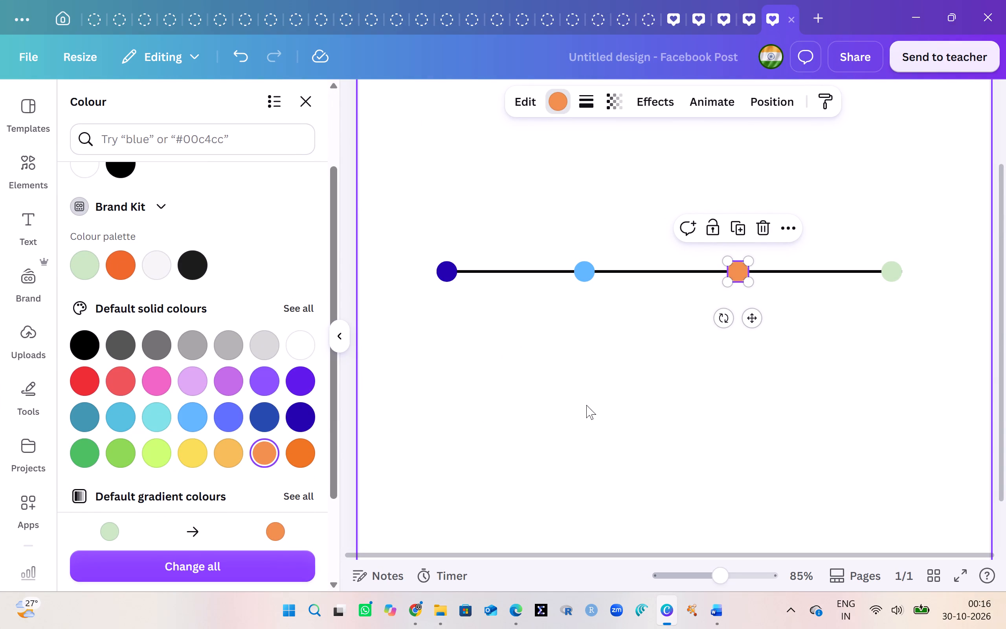
pyautogui.click(890, 274)
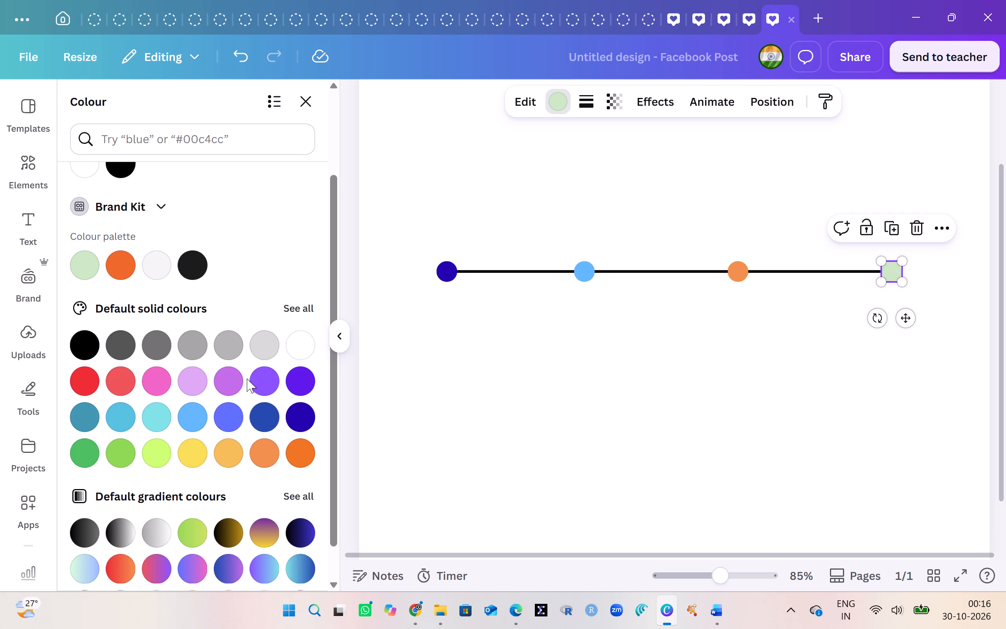
pyautogui.click(81, 449)
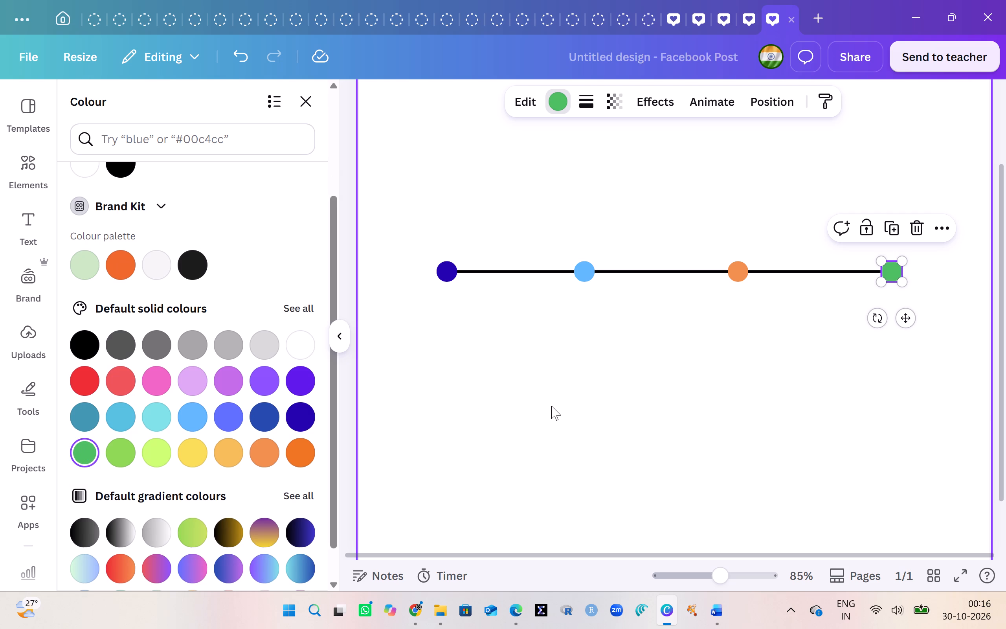
pyautogui.click(551, 406)
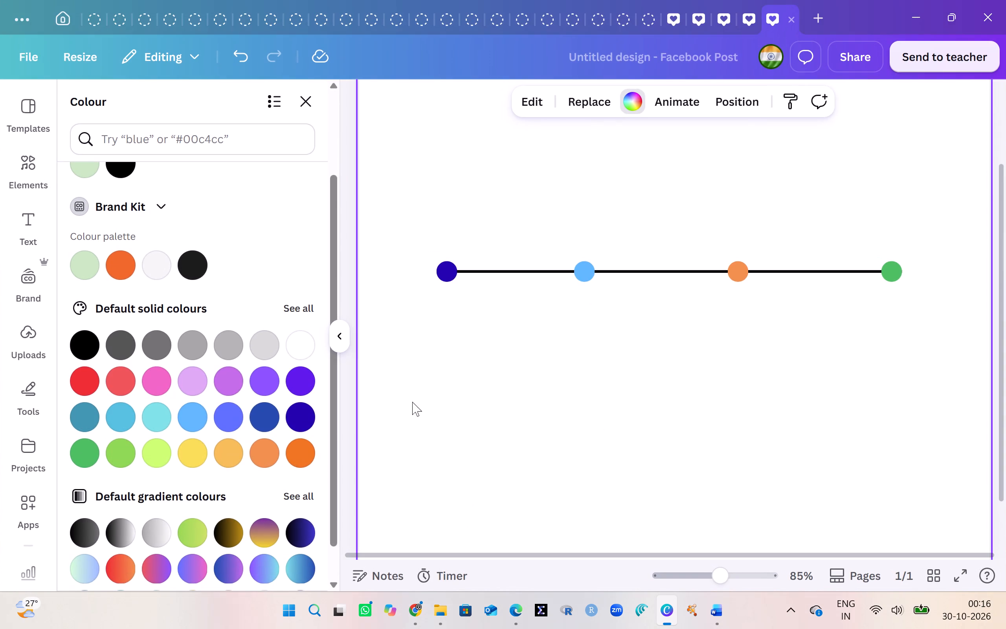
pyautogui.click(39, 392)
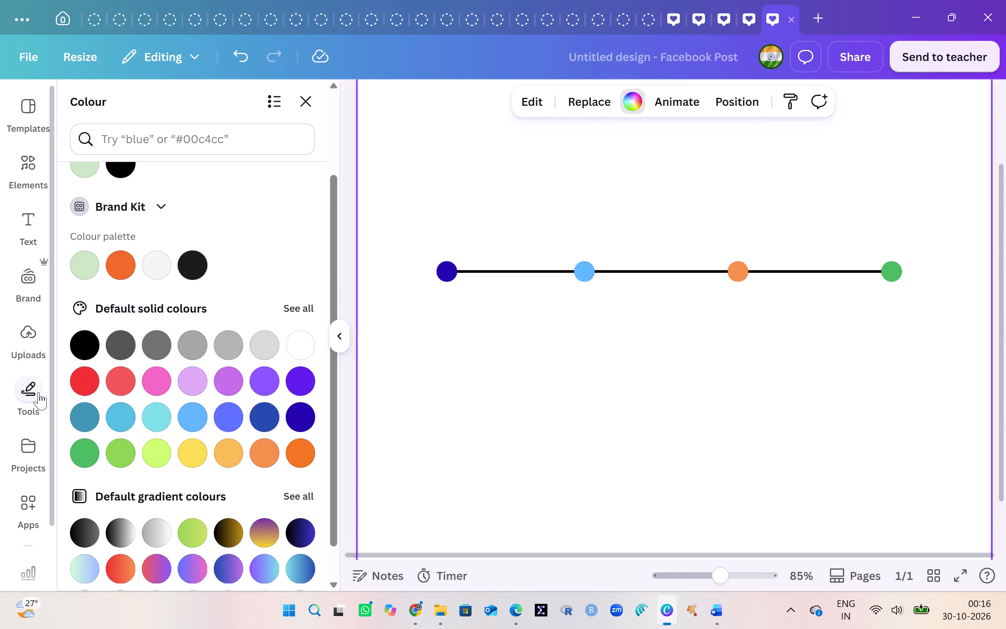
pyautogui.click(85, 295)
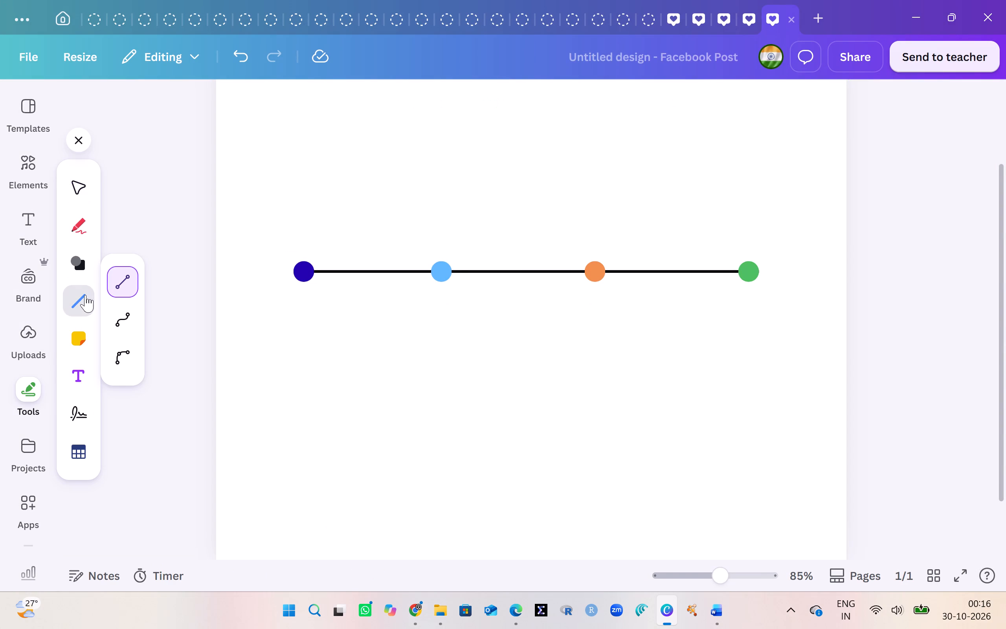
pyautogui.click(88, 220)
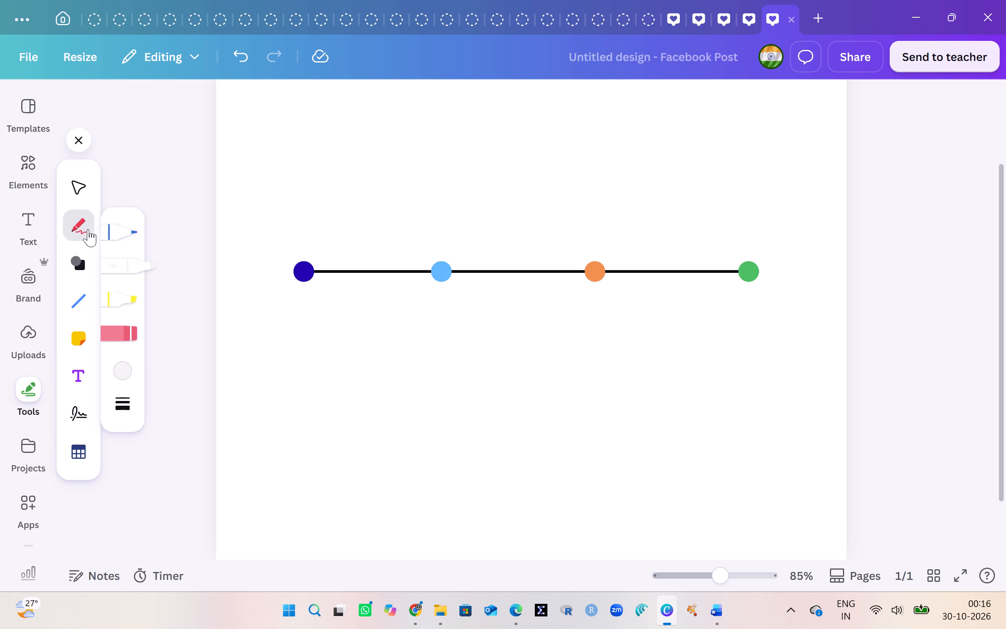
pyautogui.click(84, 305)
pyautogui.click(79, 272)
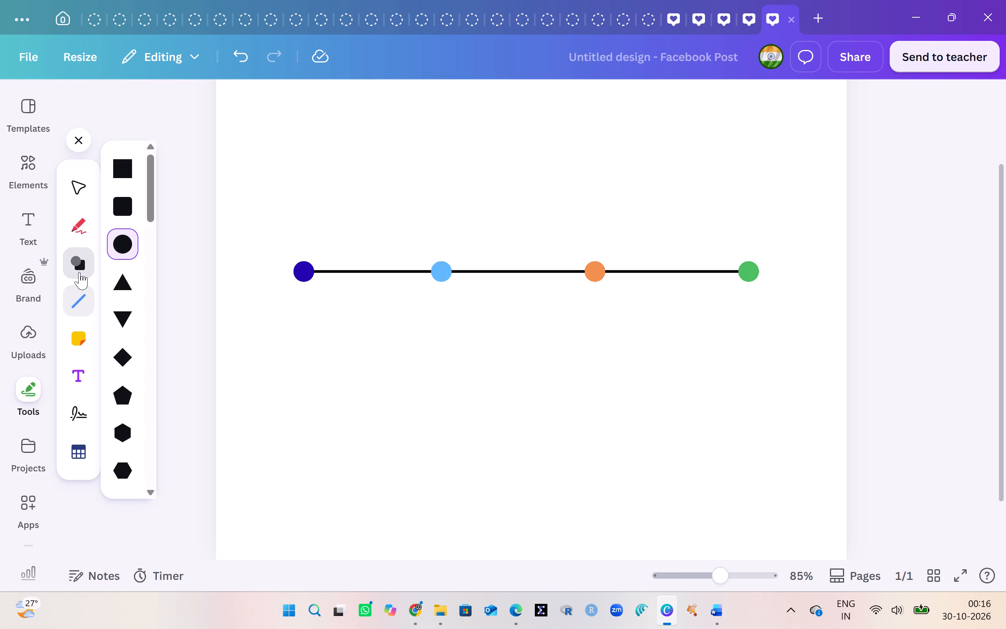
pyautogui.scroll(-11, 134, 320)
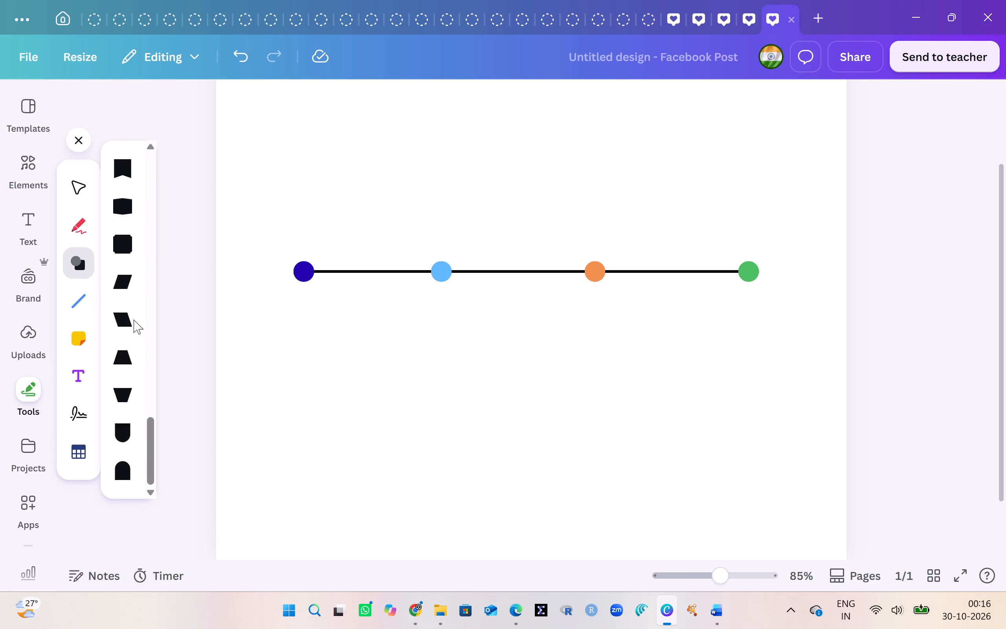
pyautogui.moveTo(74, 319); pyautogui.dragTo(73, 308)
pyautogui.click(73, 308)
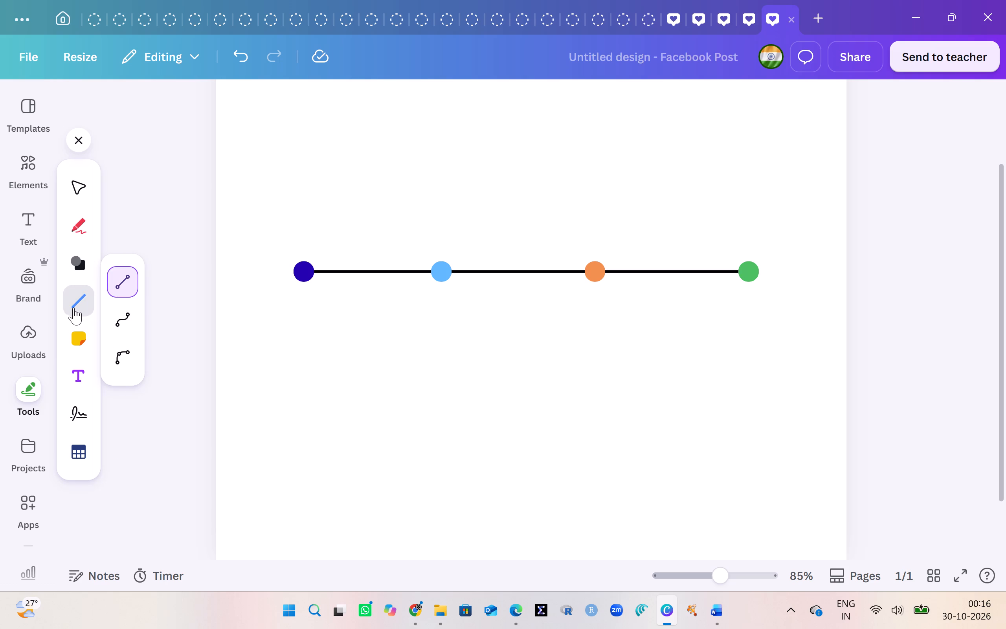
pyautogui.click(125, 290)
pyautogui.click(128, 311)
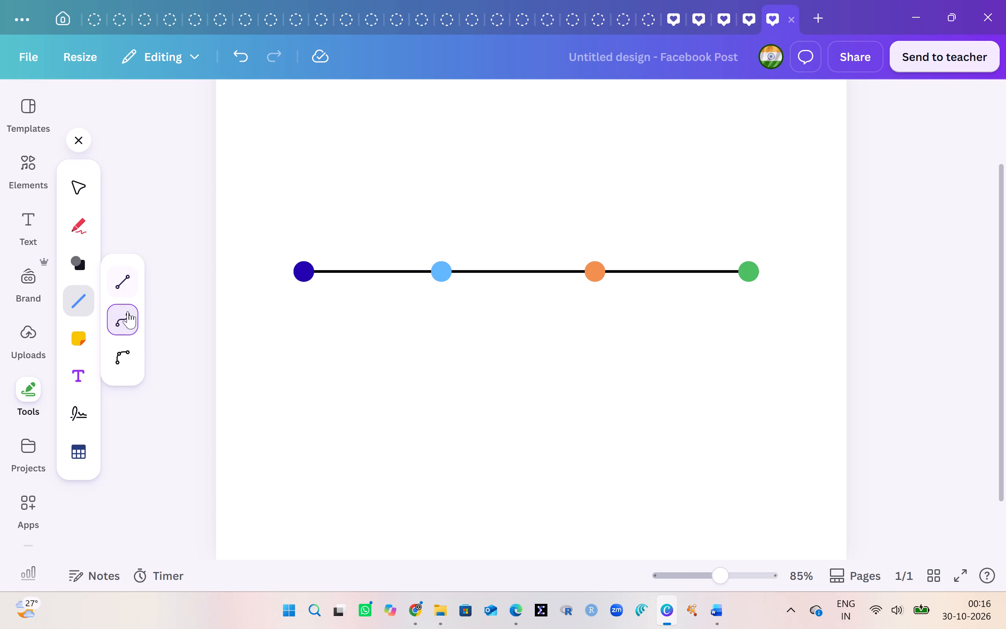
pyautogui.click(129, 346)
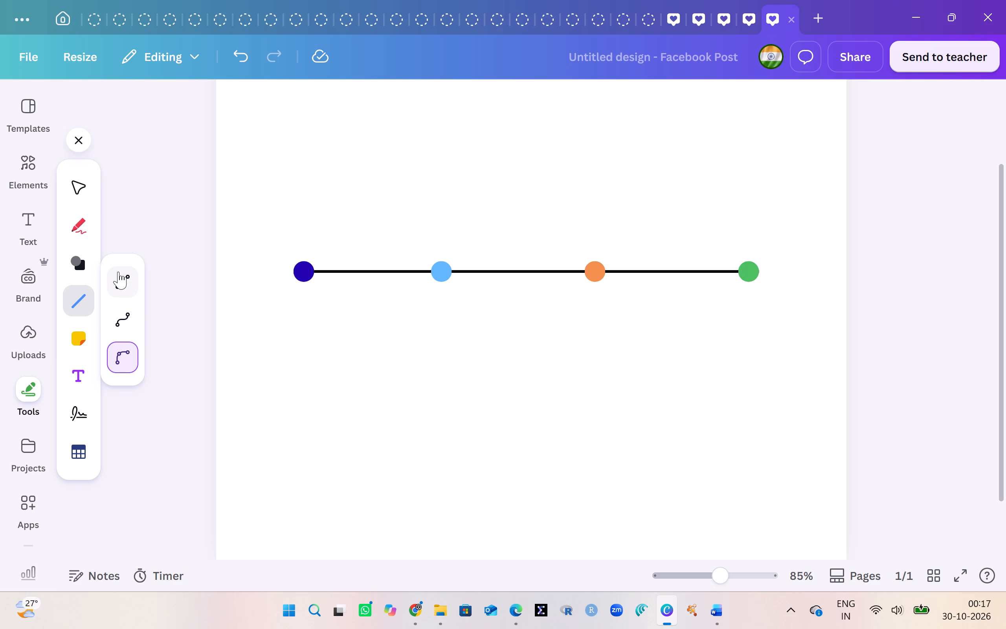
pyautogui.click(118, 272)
# Search the elements for "dotted line" and add the plain dashed line shape without arrowheads to the page.
pyautogui.click(36, 167)
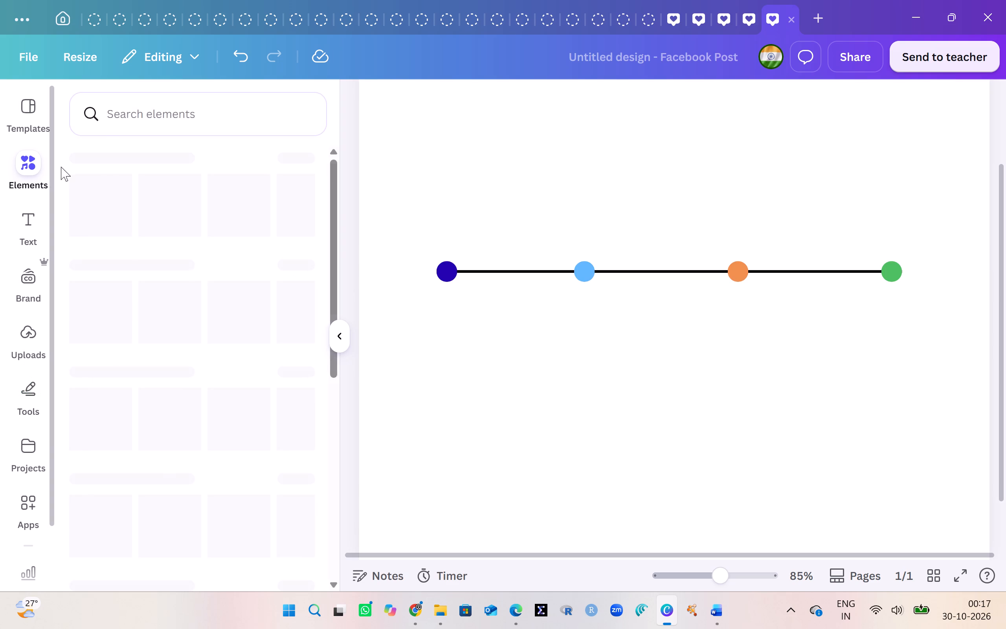
pyautogui.click(107, 124)
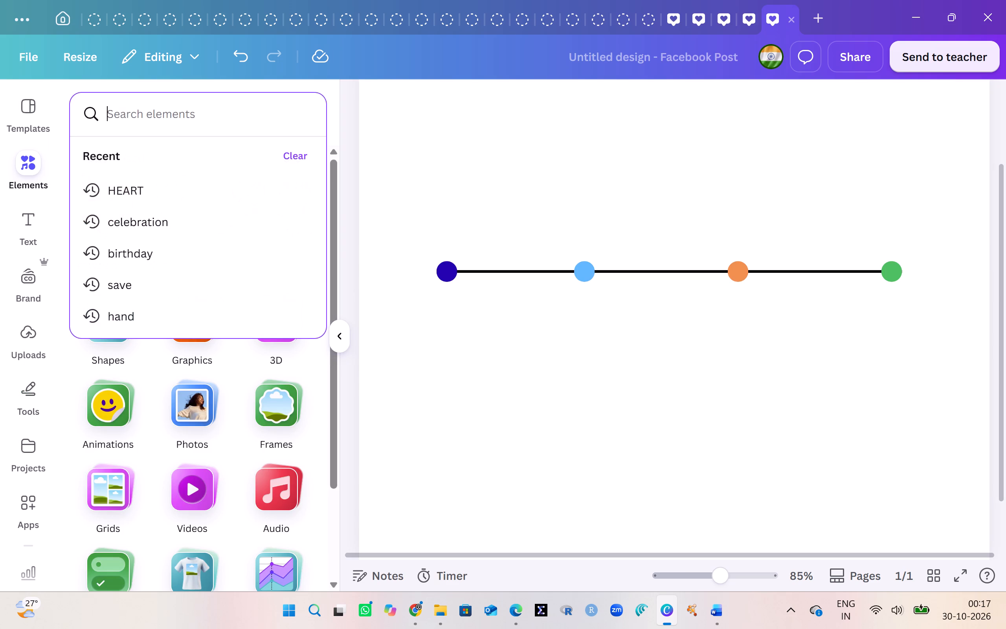
pyautogui.write('dotted')
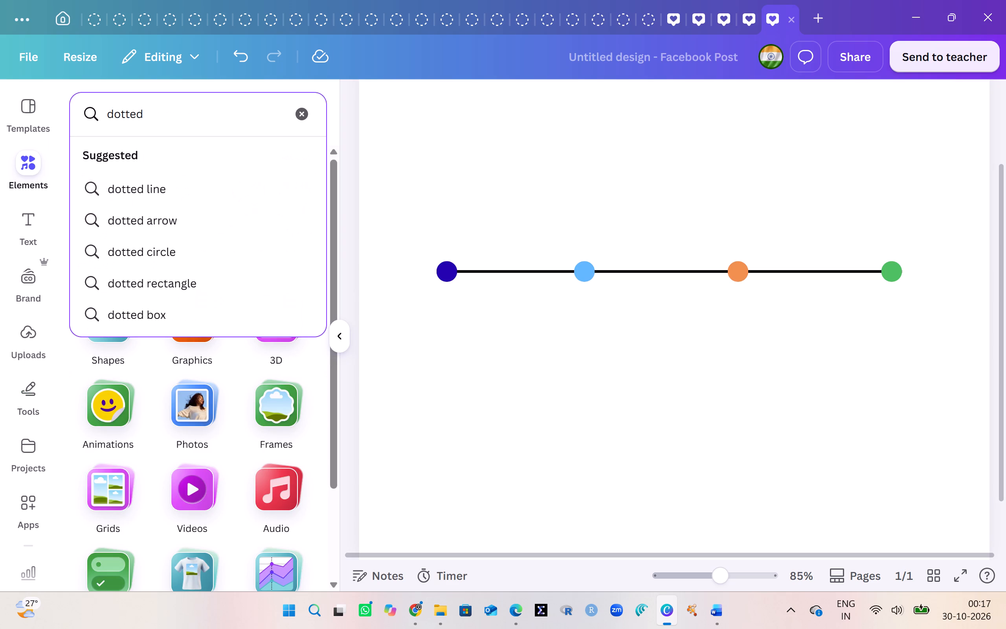
pyautogui.click(143, 186)
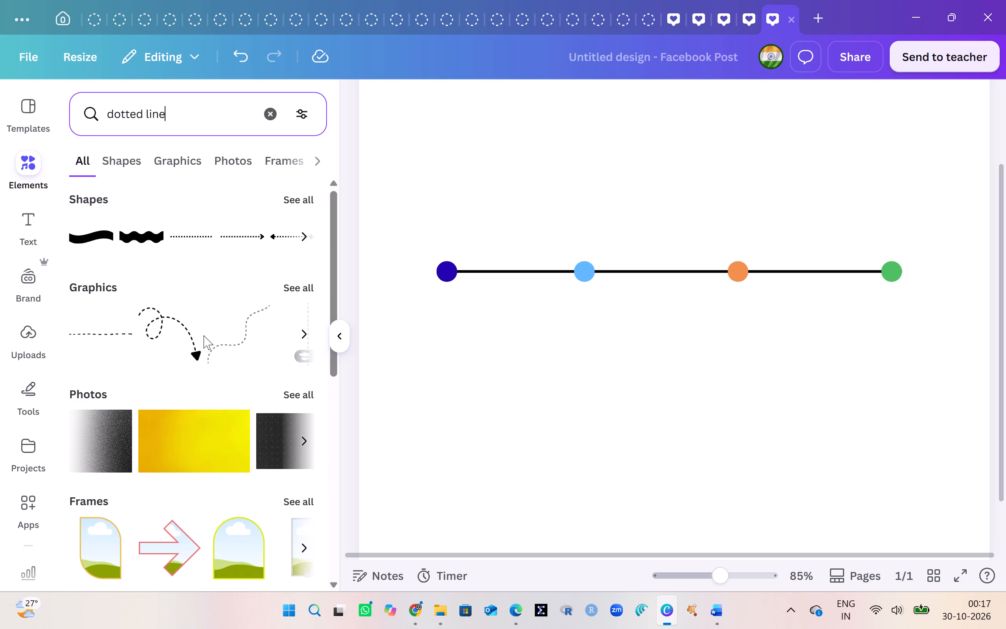
pyautogui.hscroll(-3, 244, 254)
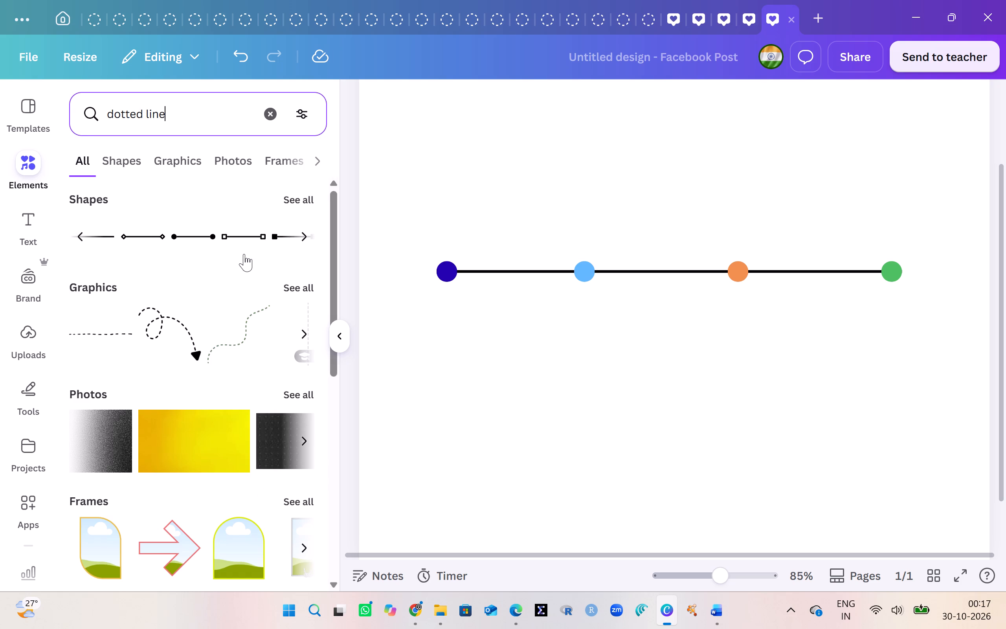
pyautogui.hscroll(-3, 244, 254)
pyautogui.hscroll(1, 244, 254)
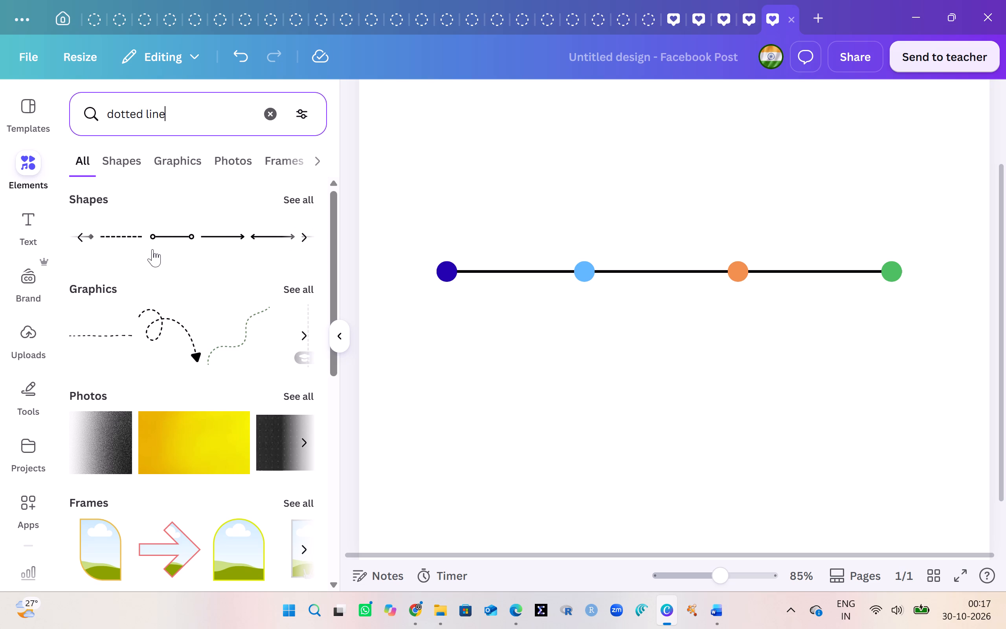
pyautogui.click(114, 232)
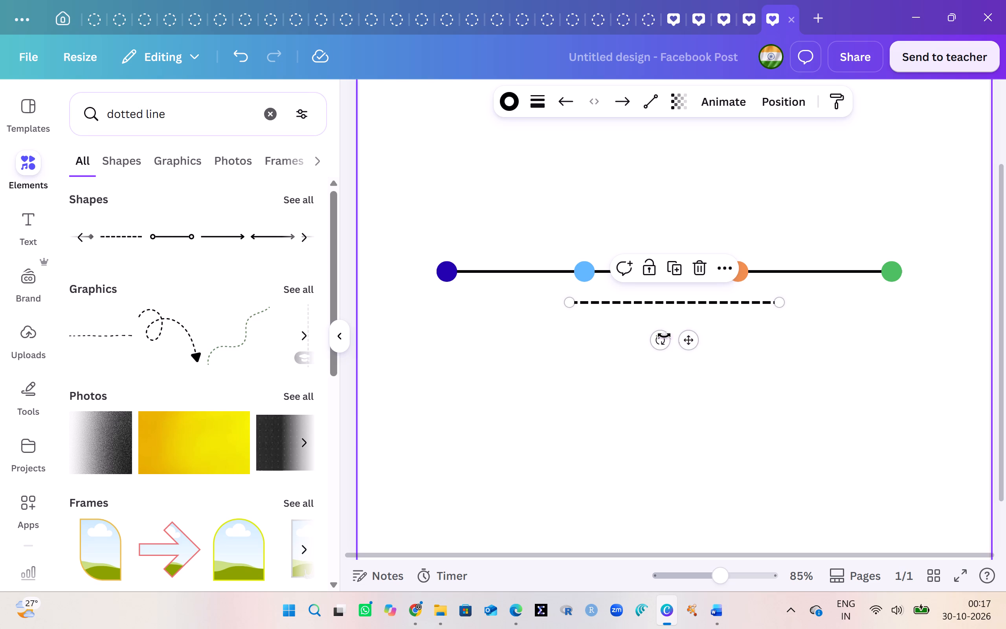
# Rotate the dashed line to vertical at -90° and shorten it from its upper end to a length of about 35.
pyautogui.moveTo(654, 342); pyautogui.dragTo(913, 325)
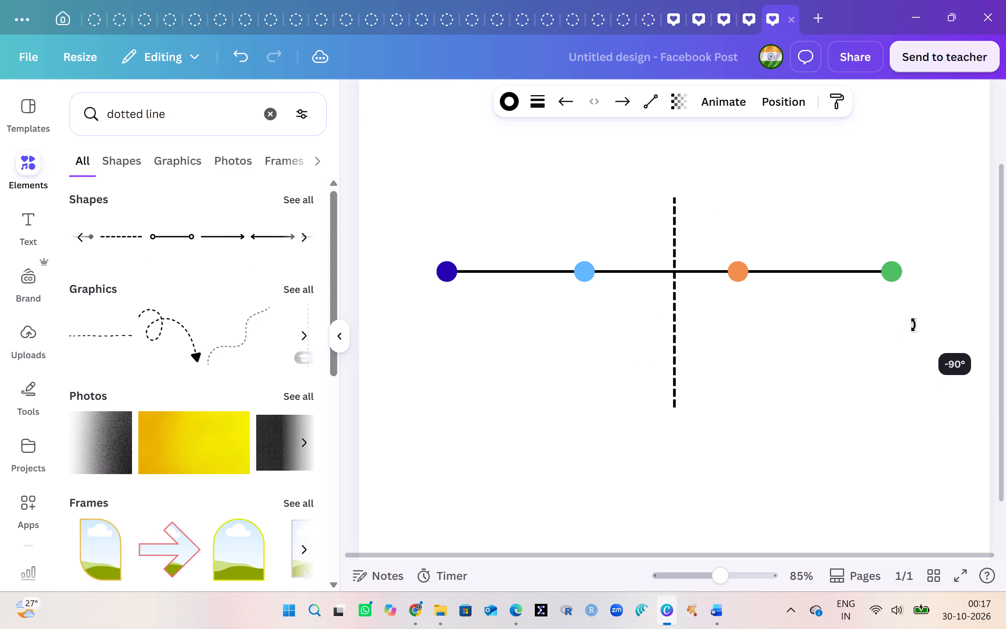
pyautogui.moveTo(913, 325); pyautogui.dragTo(921, 325)
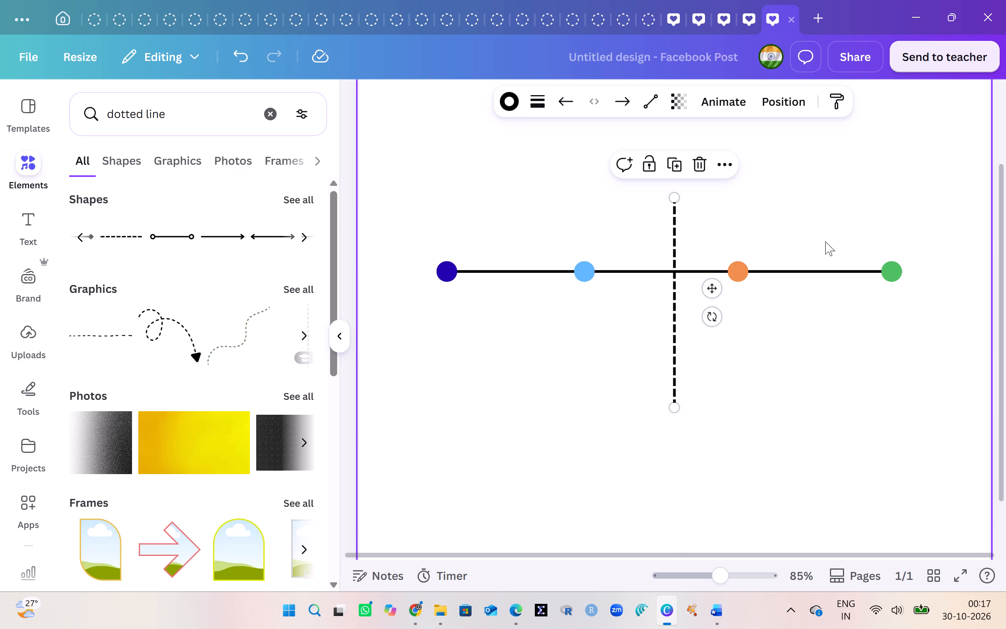
pyautogui.moveTo(679, 198); pyautogui.dragTo(673, 322)
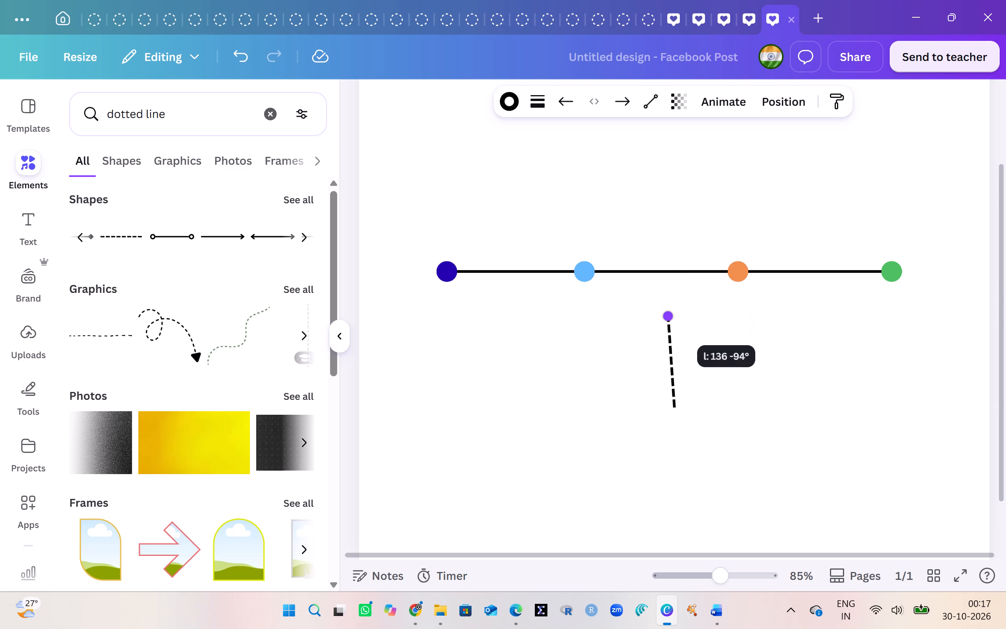
pyautogui.moveTo(673, 322); pyautogui.dragTo(680, 409)
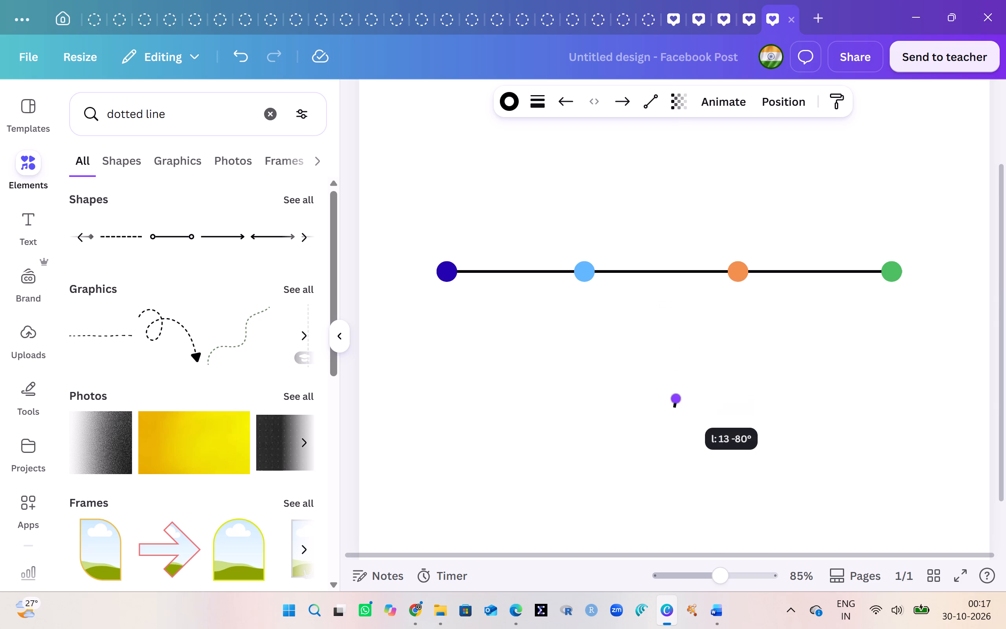
pyautogui.moveTo(680, 409); pyautogui.dragTo(680, 377)
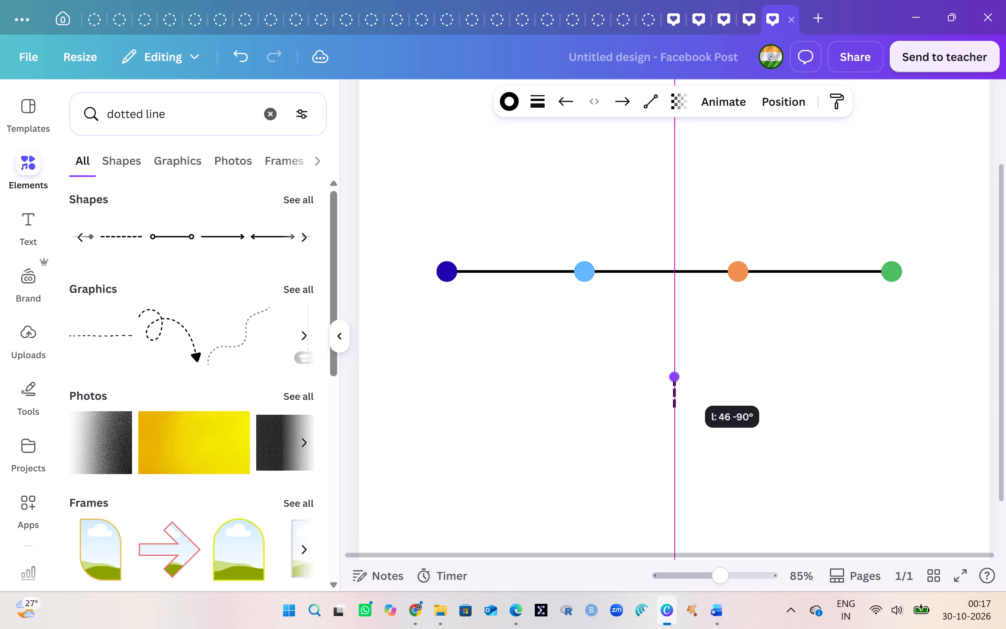
pyautogui.moveTo(680, 377); pyautogui.dragTo(682, 385)
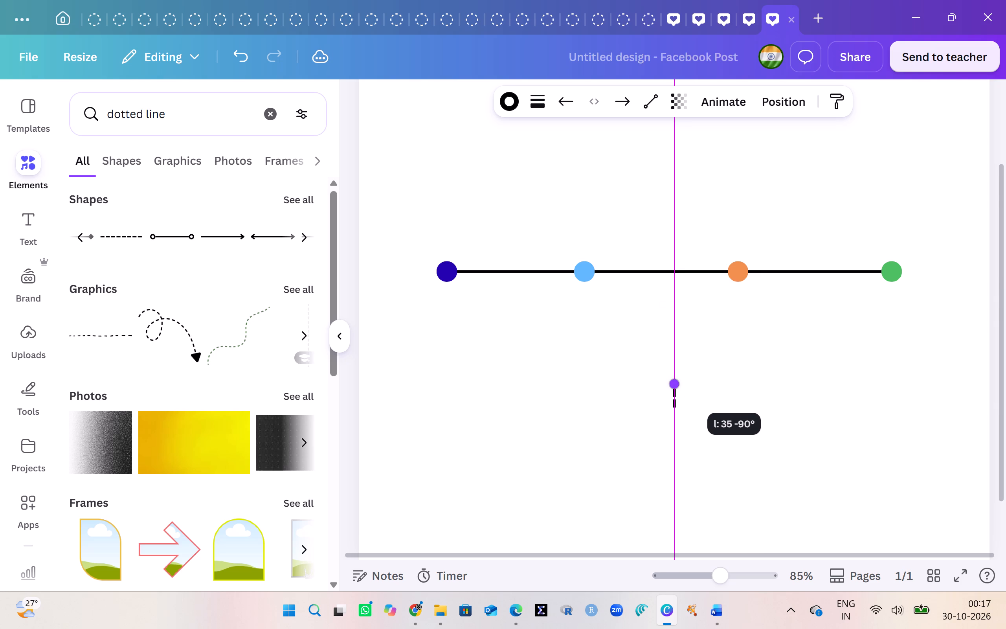
pyautogui.moveTo(682, 385); pyautogui.dragTo(682, 385)
pyautogui.click(709, 453)
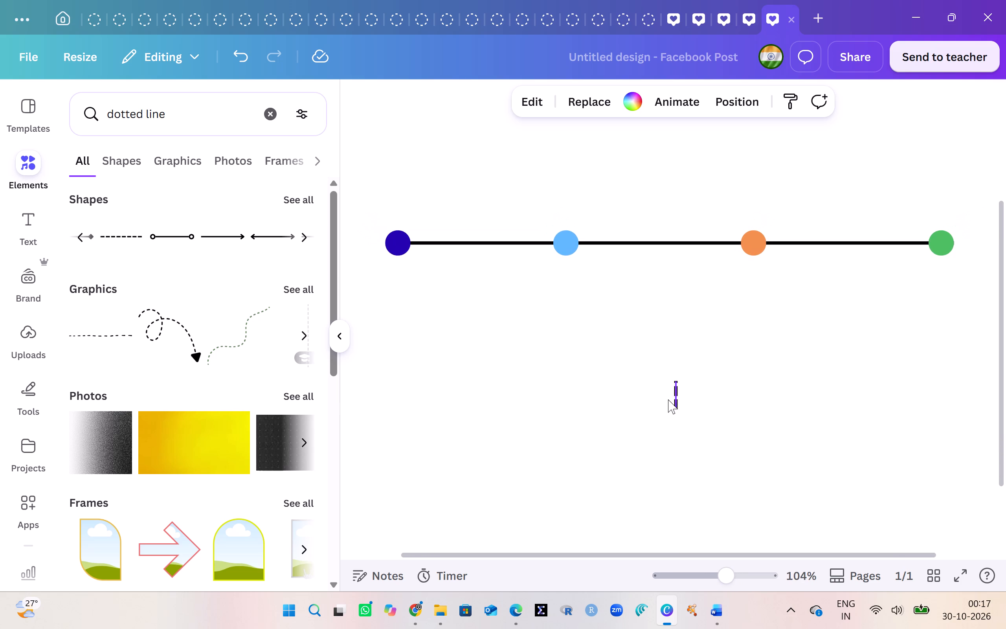
# Move the vertical dashed line so it stands centred directly on top of the dark blue circle.
pyautogui.click(331, 334)
pyautogui.scroll(1, 463, 413)
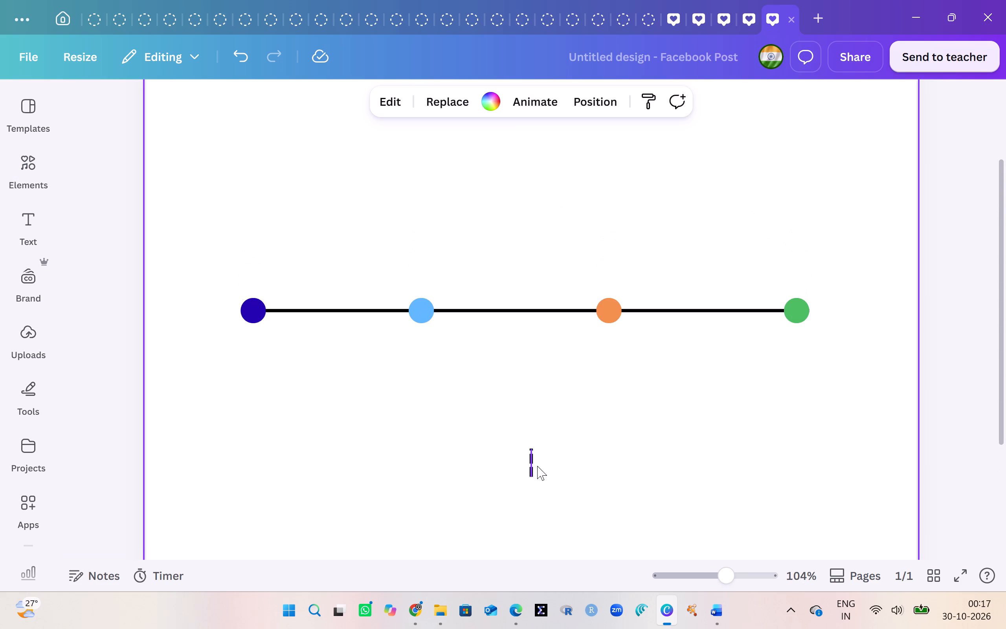
pyautogui.moveTo(537, 466); pyautogui.dragTo(246, 296)
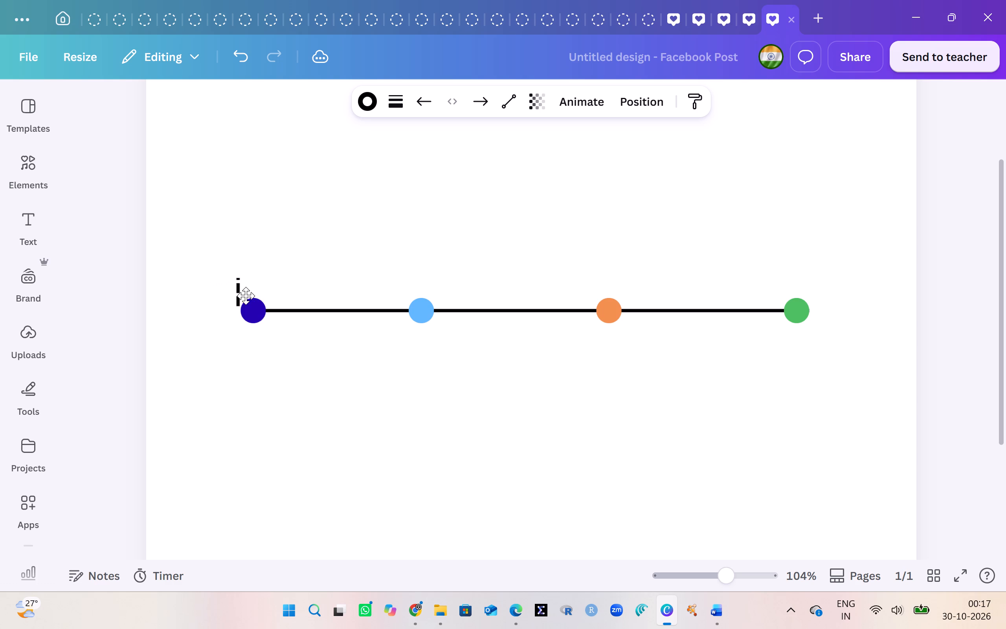
pyautogui.moveTo(246, 296); pyautogui.dragTo(257, 294)
pyautogui.click(316, 400)
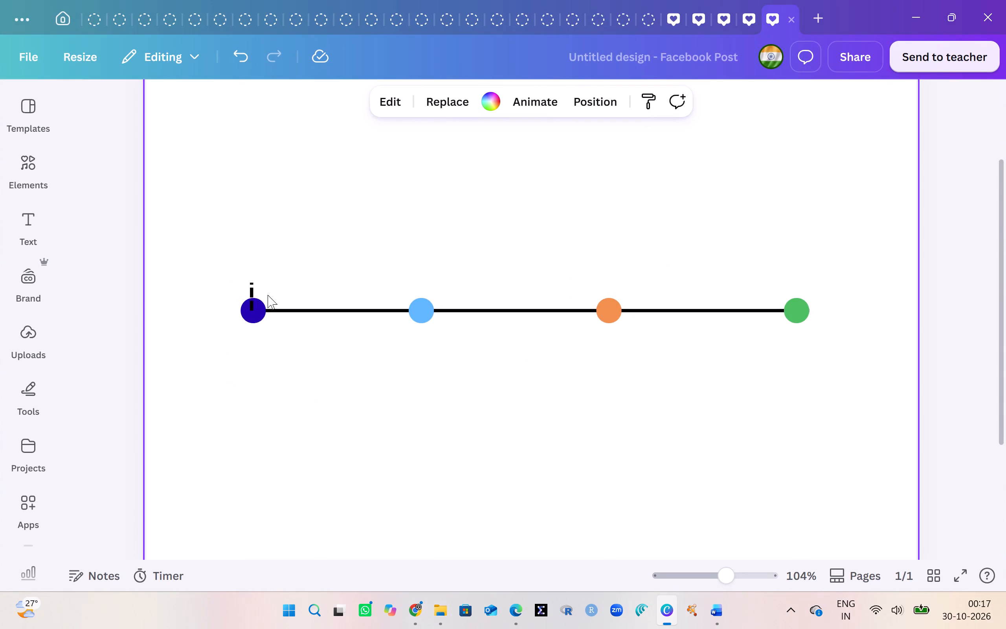
pyautogui.moveTo(253, 285); pyautogui.dragTo(256, 277)
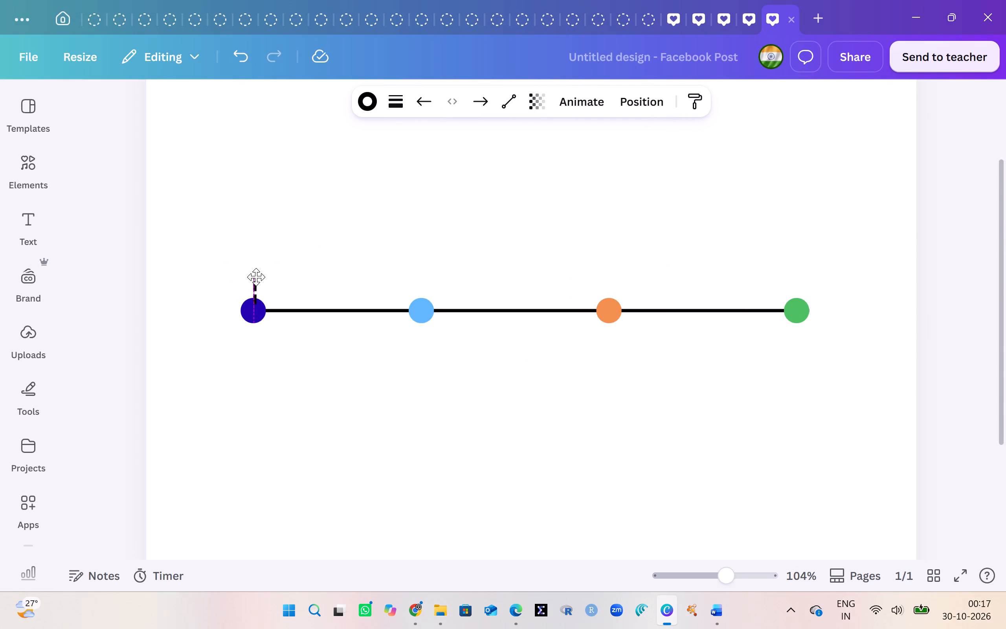
pyautogui.moveTo(256, 277); pyautogui.dragTo(254, 278)
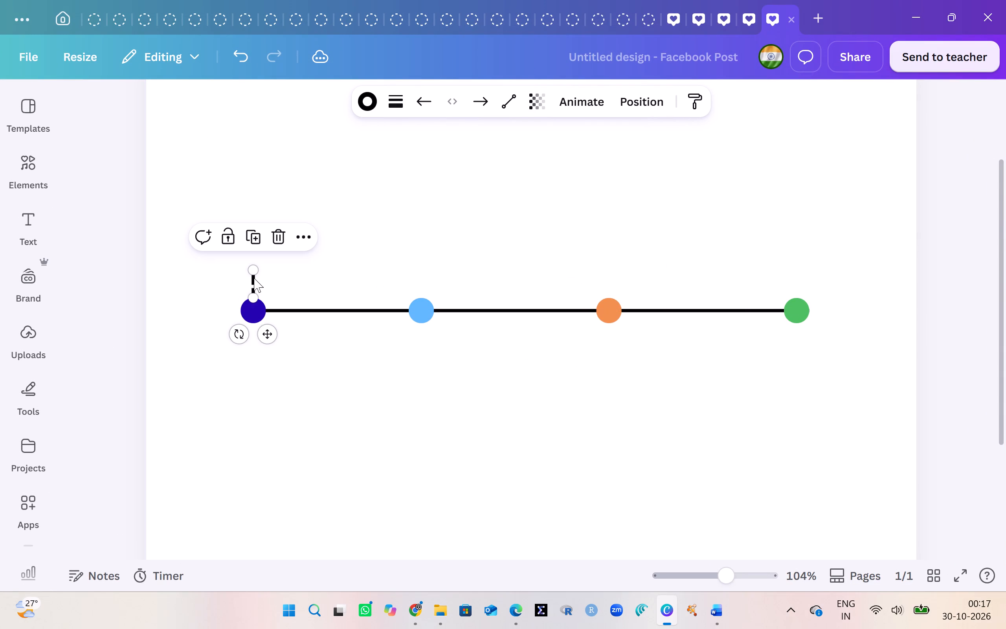
# Rotate the dashed line above the dark blue circle half a turn to 90°.
pyautogui.moveTo(240, 332); pyautogui.dragTo(282, 330)
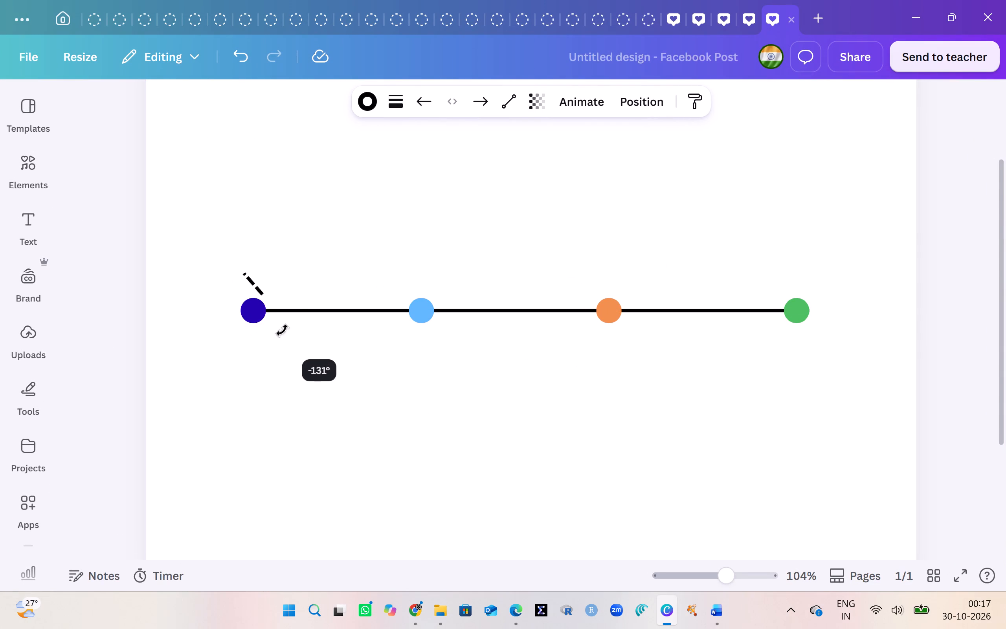
pyautogui.moveTo(282, 330); pyautogui.dragTo(265, 221)
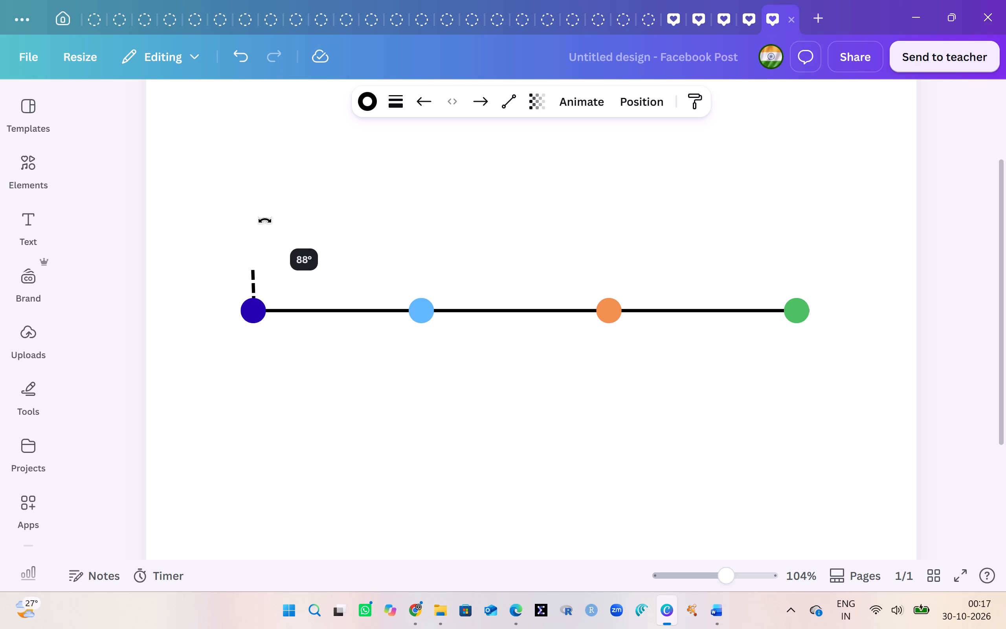
pyautogui.moveTo(265, 221); pyautogui.dragTo(267, 222)
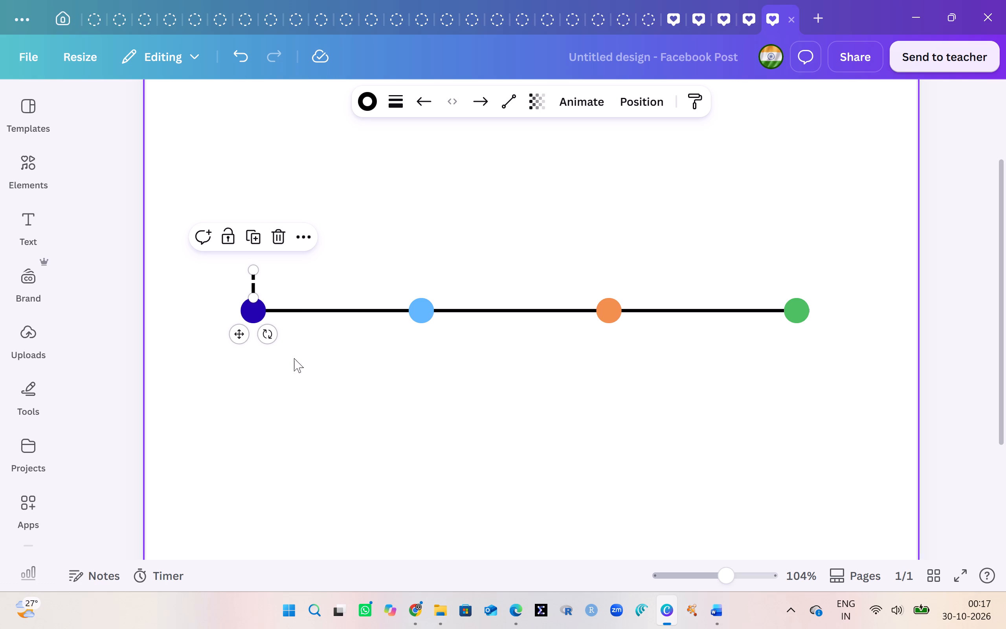
# Make three copies of the dashed connector above the dark blue circle.
pyautogui.hotkey('ctrl', 'c')
pyautogui.hotkey('ctrl', 'v')
pyautogui.hotkey('ctrl', 'v')
pyautogui.hotkey('ctrl', 'v')
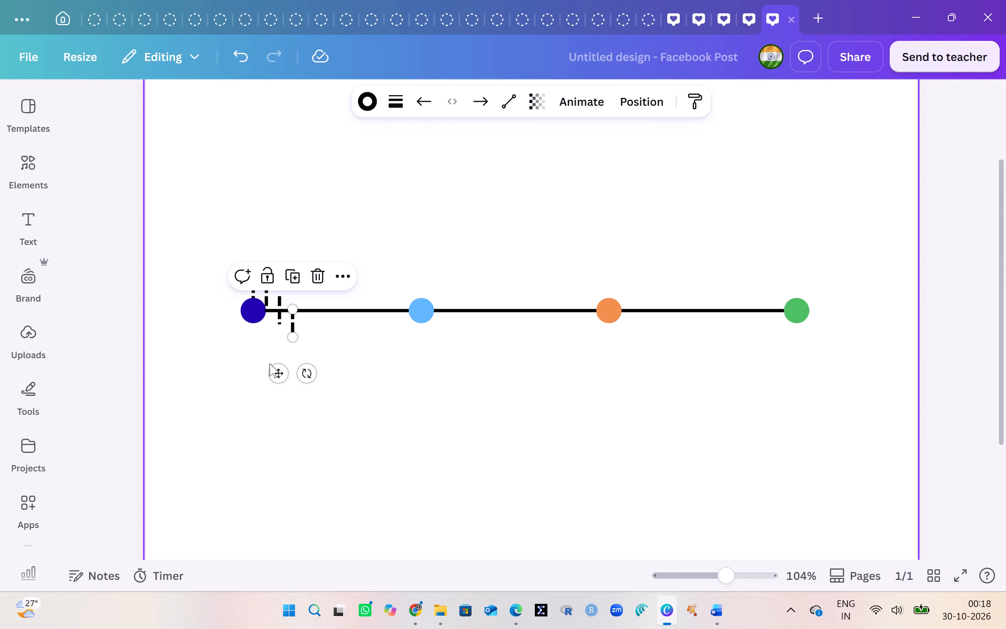
# Place one dashed copy centred directly below the light blue circle and rotate it to -90°.
pyautogui.moveTo(278, 377); pyautogui.dragTo(404, 397)
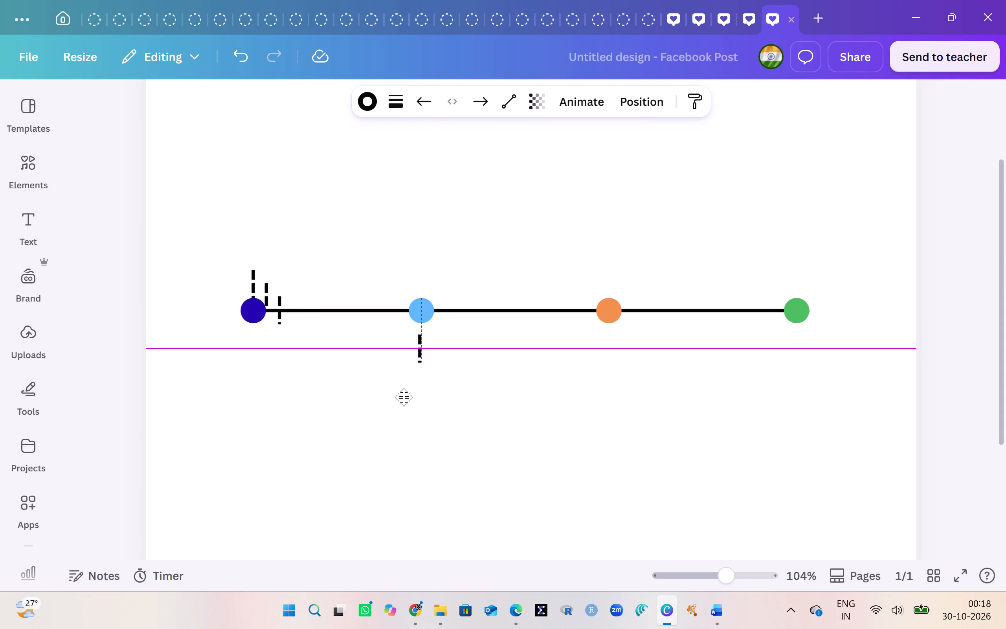
pyautogui.moveTo(404, 397); pyautogui.dragTo(408, 386)
pyautogui.moveTo(408, 386); pyautogui.dragTo(406, 386)
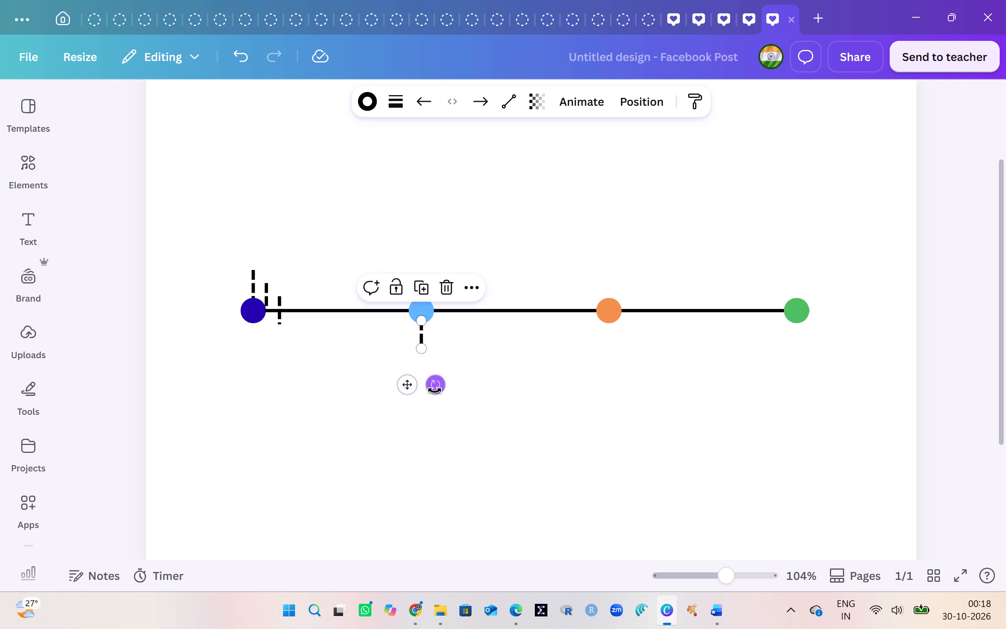
pyautogui.moveTo(435, 390); pyautogui.dragTo(413, 281)
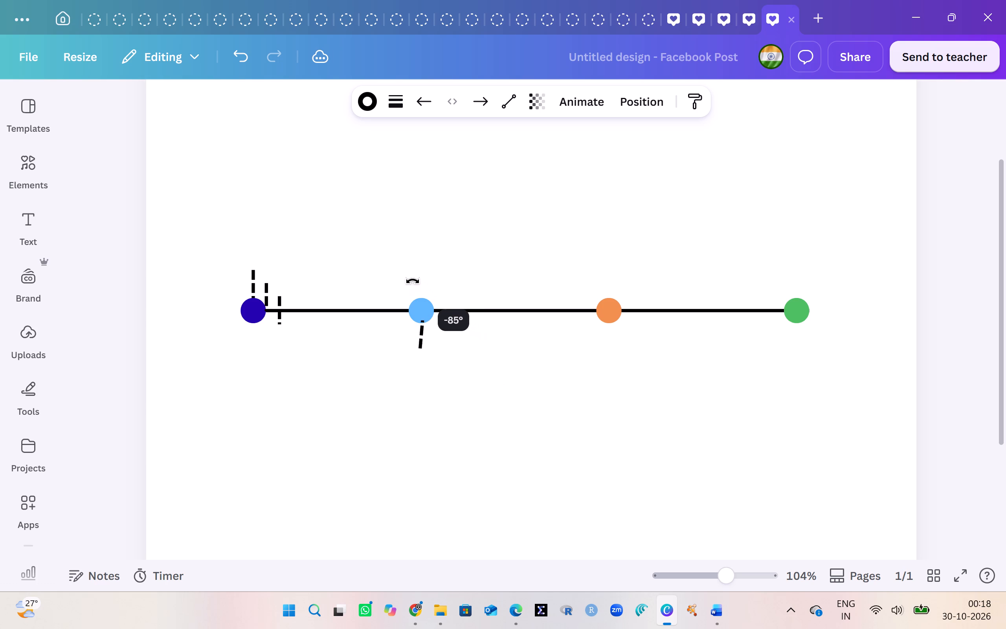
pyautogui.moveTo(413, 281); pyautogui.dragTo(409, 281)
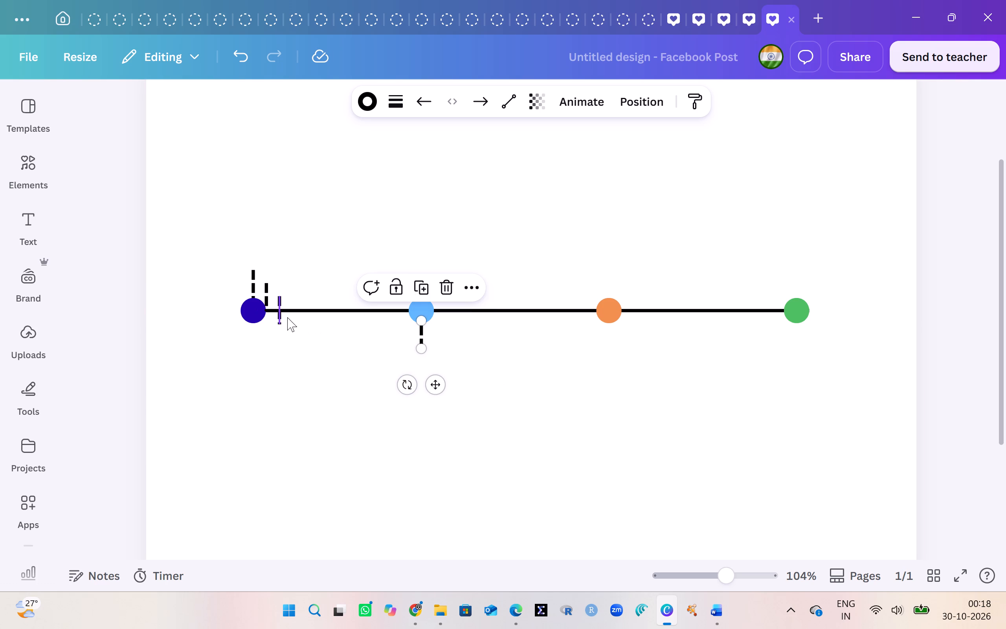
# Place another dashed copy centred directly above the orange circle, level with the first circle's connector.
pyautogui.moveTo(282, 317); pyautogui.dragTo(616, 295)
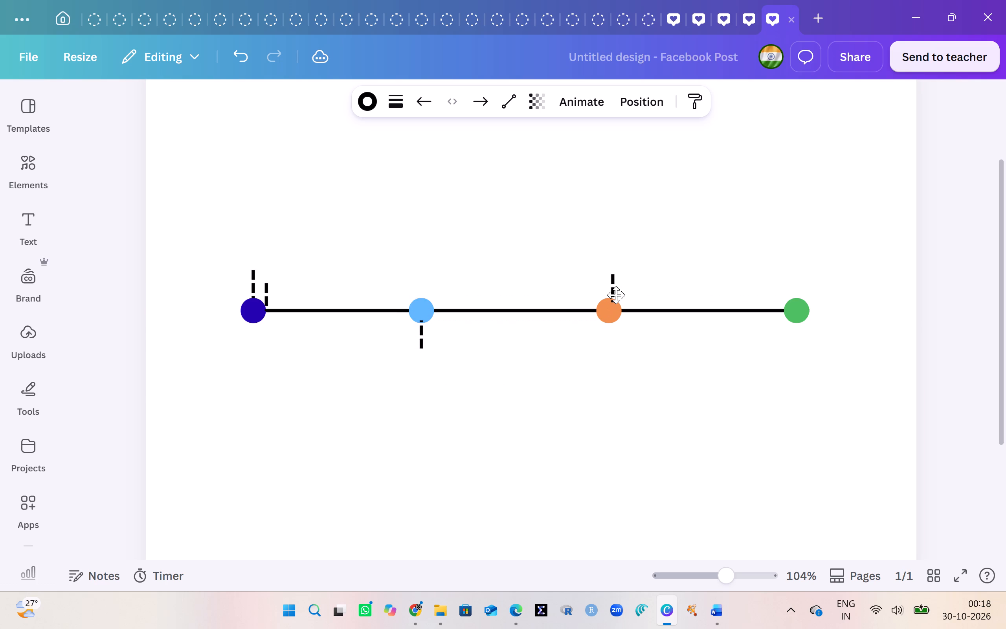
pyautogui.moveTo(616, 295); pyautogui.dragTo(611, 289)
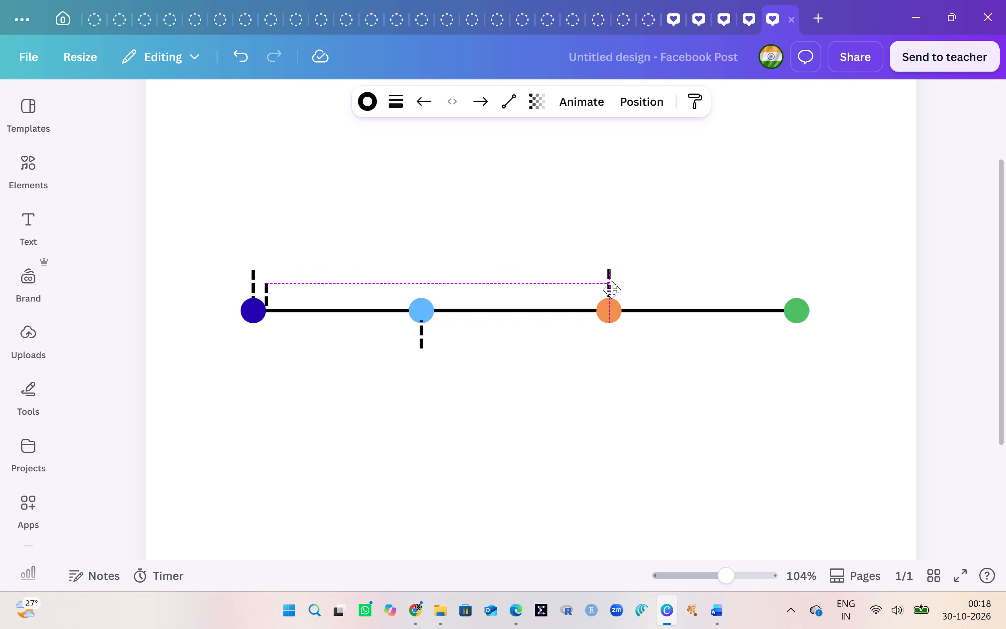
pyautogui.moveTo(611, 289); pyautogui.dragTo(611, 296)
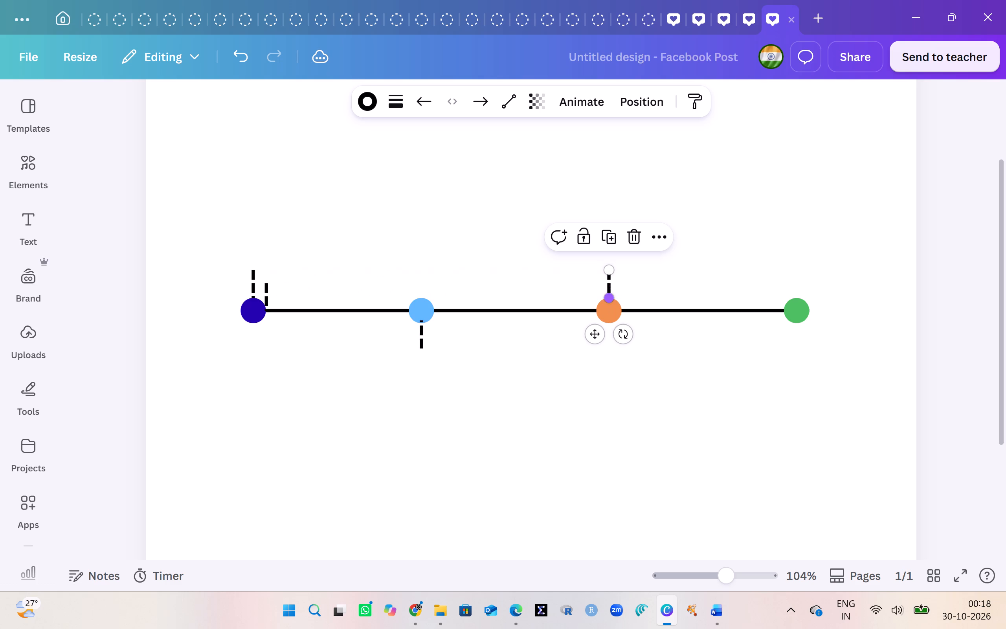
# Send the light blue circle's dashed connector to the back and try the same for the orange and dark blue circles' connectors.
pyautogui.click(636, 100)
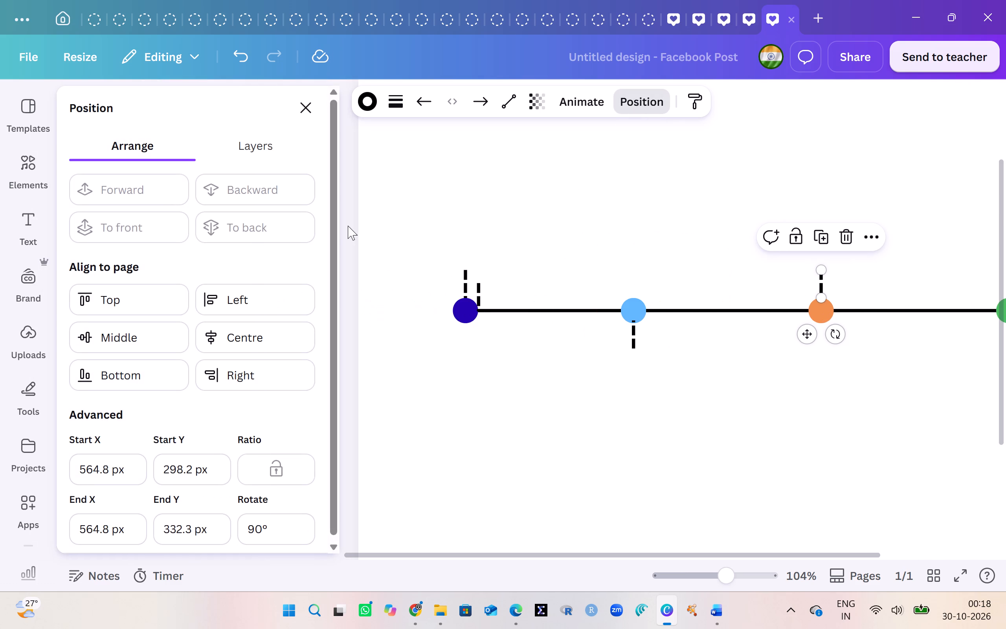
pyautogui.click(242, 223)
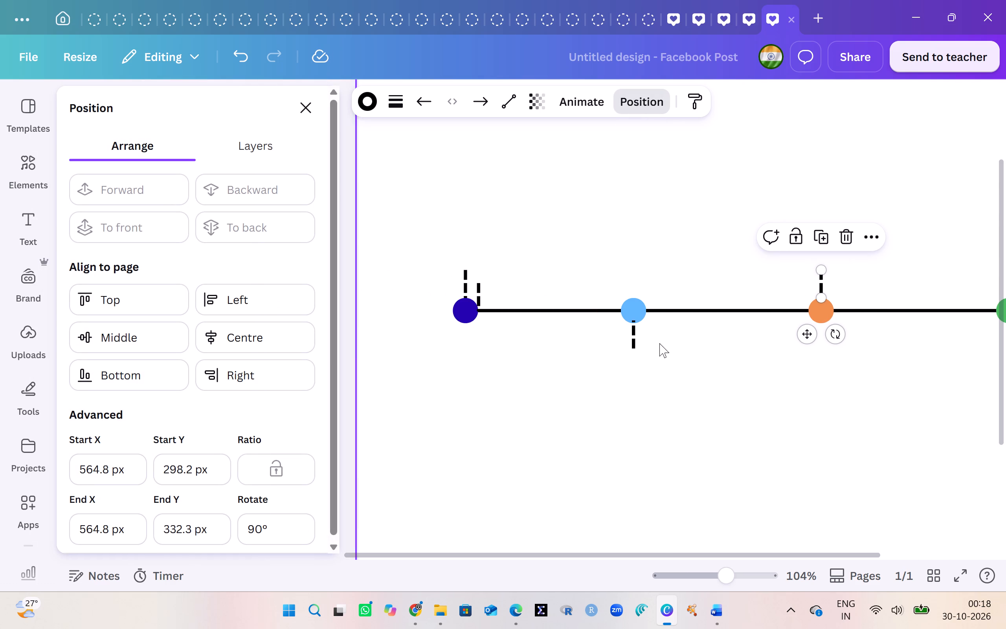
pyautogui.click(635, 338)
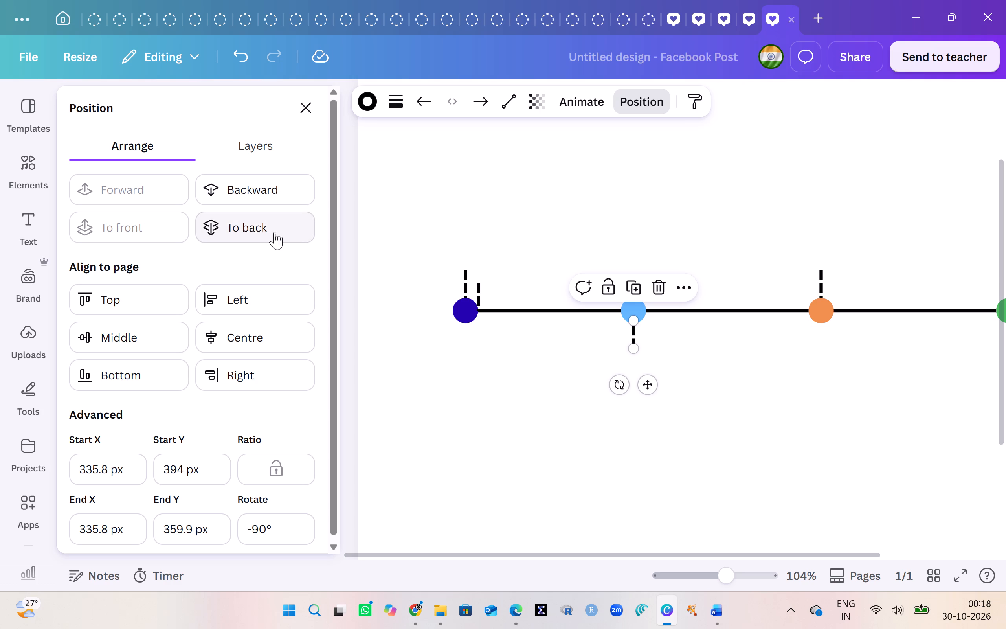
pyautogui.click(274, 232)
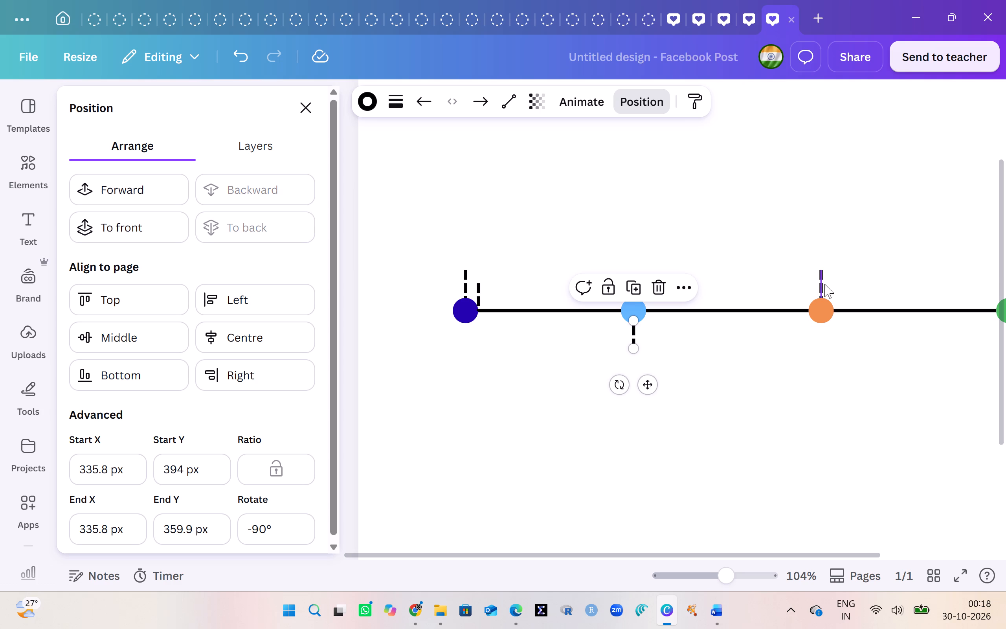
pyautogui.click(818, 282)
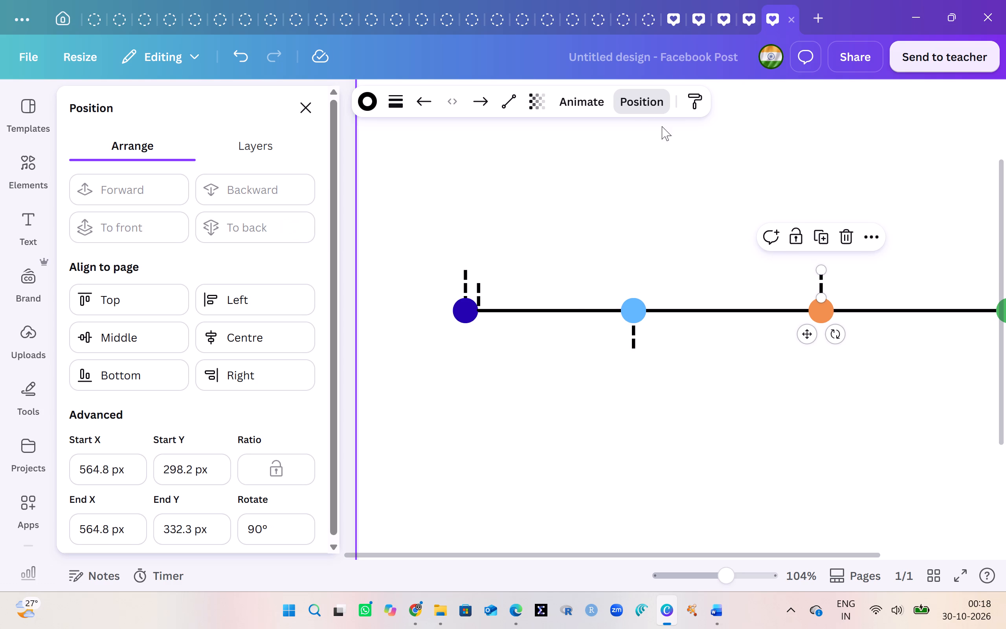
pyautogui.click(248, 233)
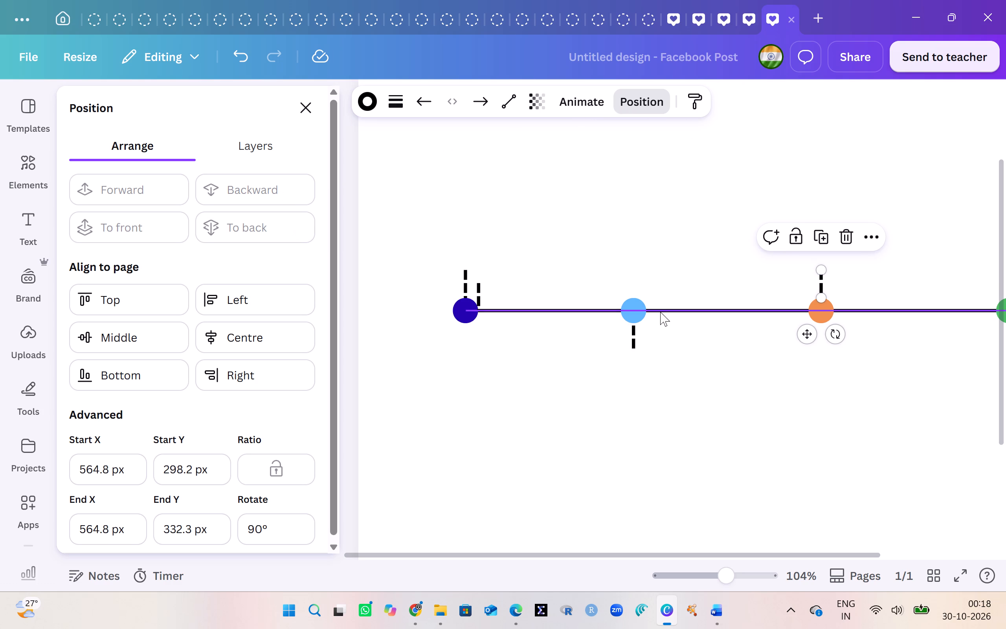
pyautogui.click(467, 269)
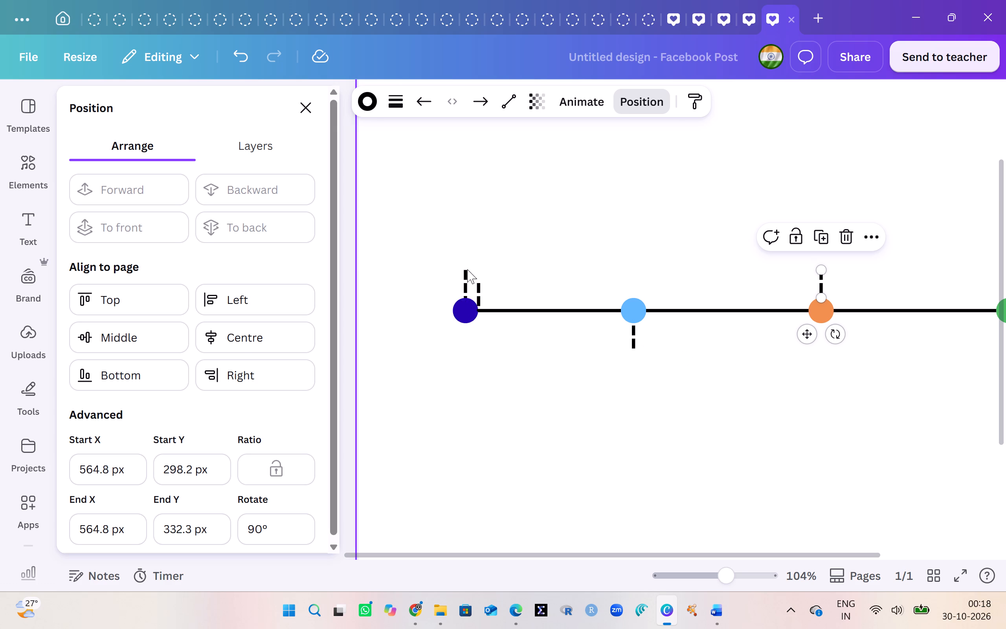
pyautogui.click(462, 284)
pyautogui.moveTo(289, 239); pyautogui.dragTo(497, 312)
# Place the remaining dashed copy centred directly below the green circle and rotate it to -90°.
pyautogui.moveTo(478, 290); pyautogui.dragTo(707, 445)
pyautogui.hscroll(-3, 707, 445)
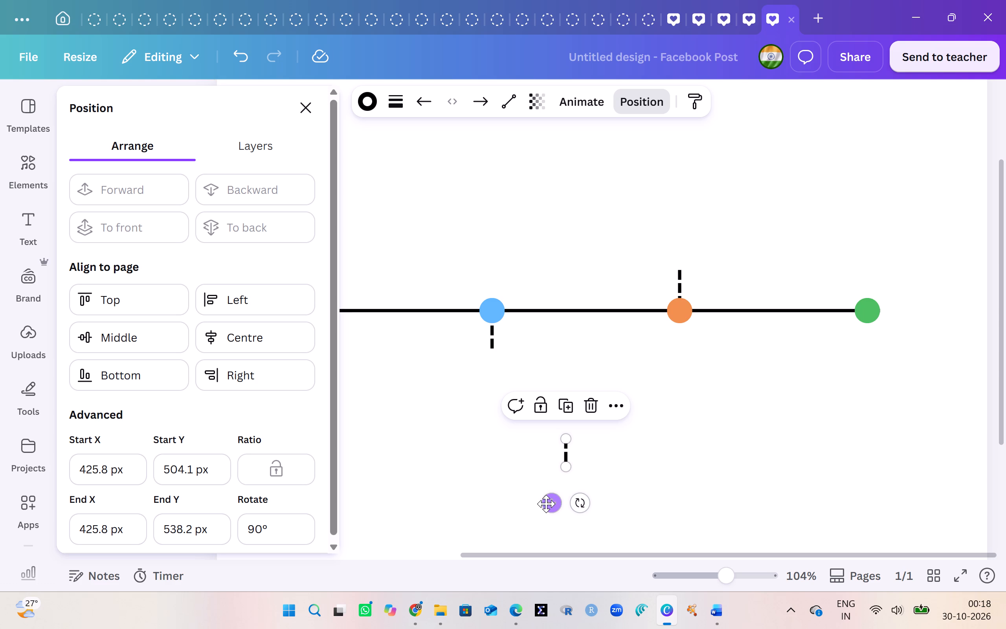
pyautogui.moveTo(546, 504); pyautogui.dragTo(850, 391)
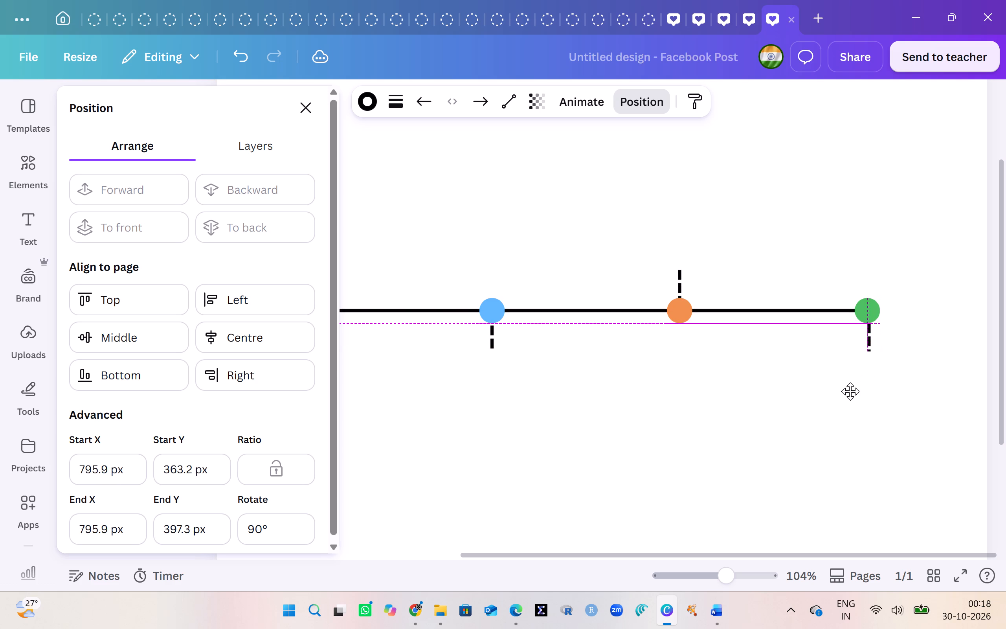
pyautogui.moveTo(850, 391); pyautogui.dragTo(847, 383)
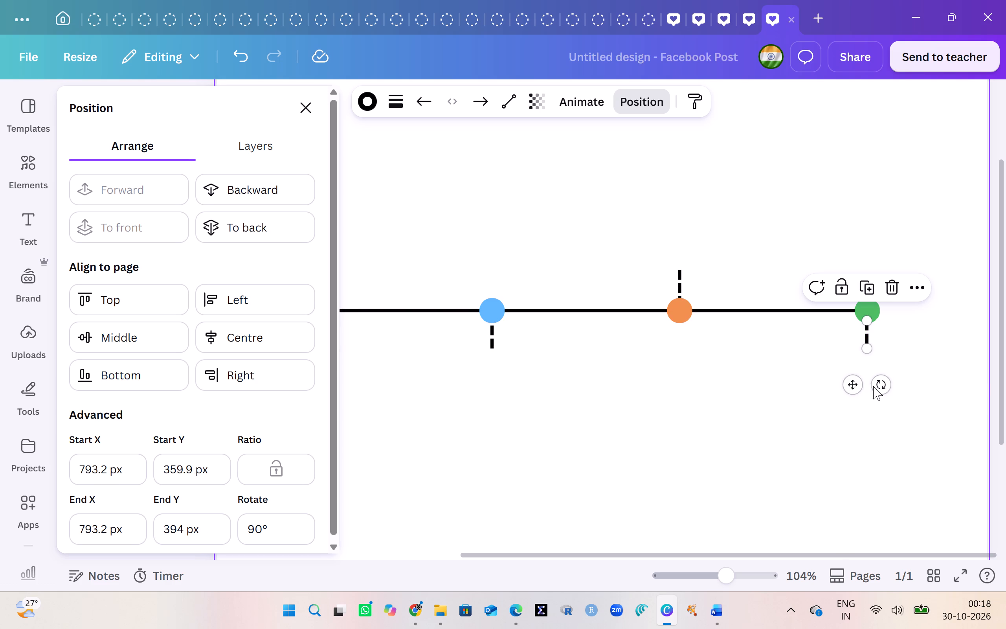
pyautogui.moveTo(883, 389); pyautogui.dragTo(841, 186)
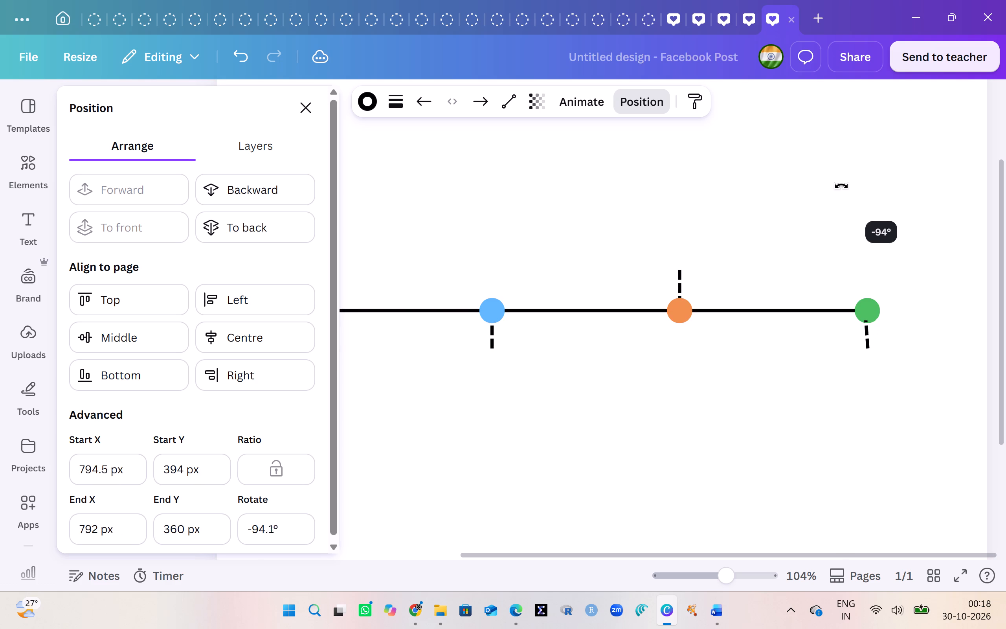
pyautogui.moveTo(841, 186); pyautogui.dragTo(849, 47)
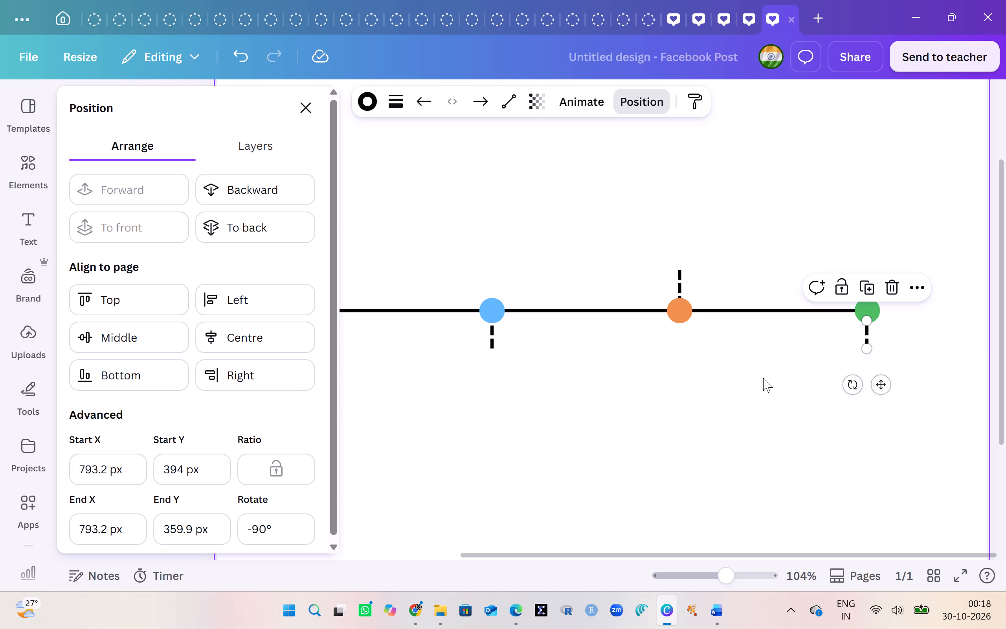
pyautogui.click(763, 378)
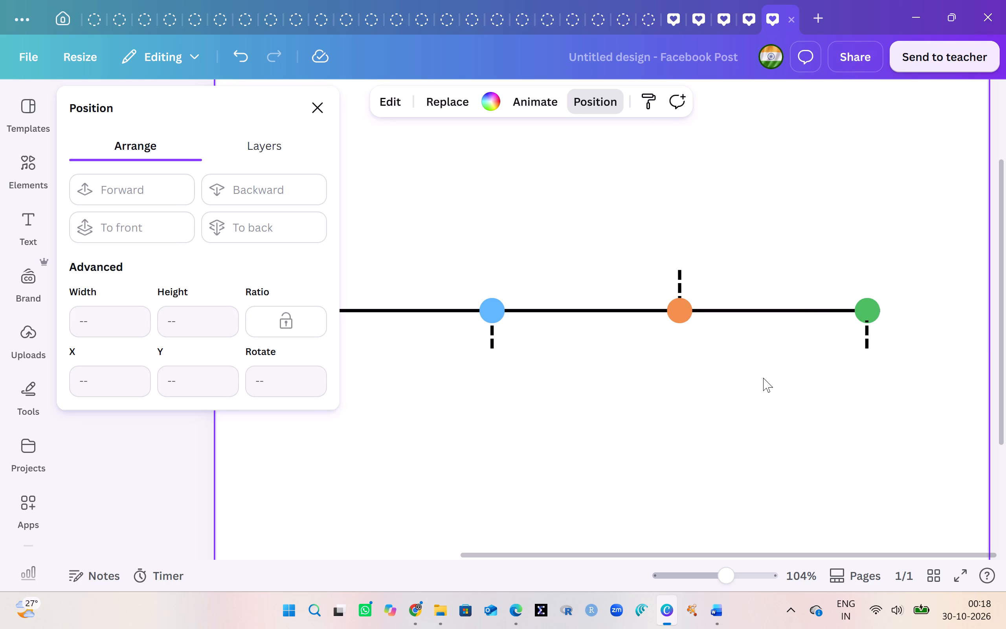
# Send the green circle's dashed connector to the back of the layer order.
pyautogui.click(863, 340)
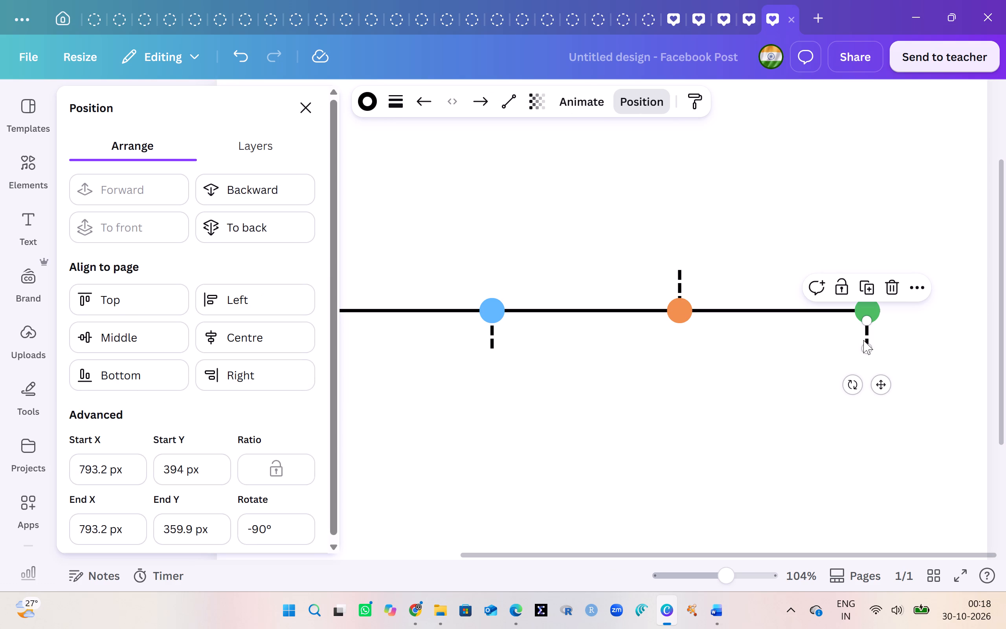
pyautogui.click(253, 222)
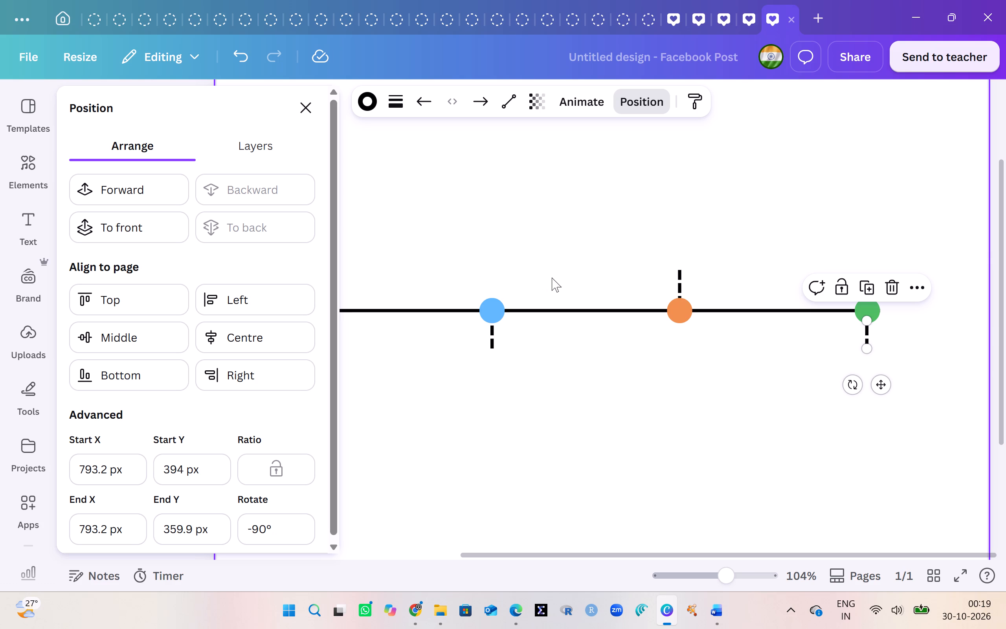
pyautogui.click(616, 251)
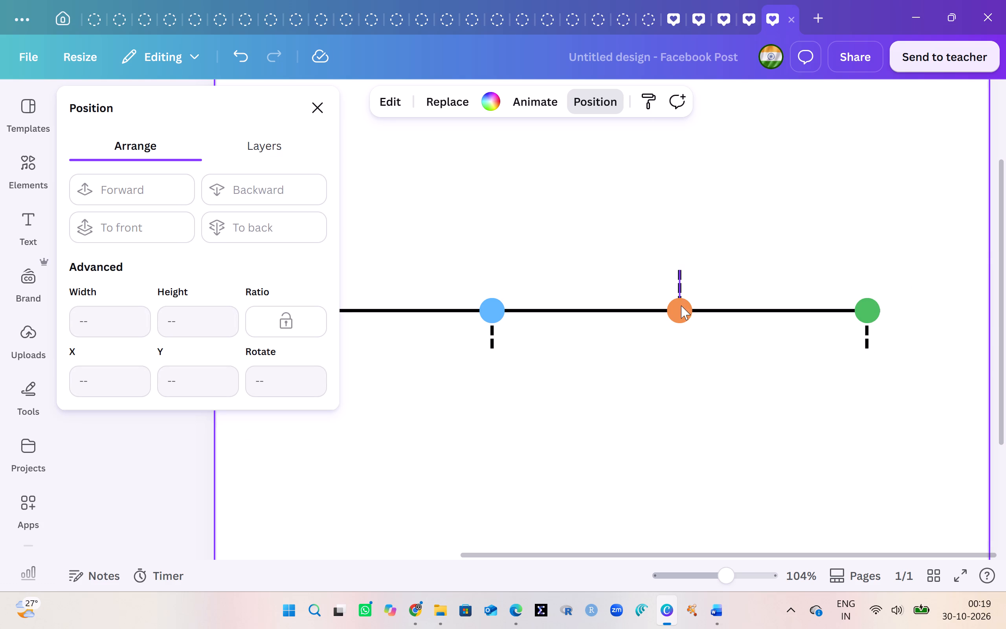
# Lower the orange circle's dashed connector to start at Y 301.3 px so its end overlaps the circle, and send it to the back.
pyautogui.moveTo(677, 287); pyautogui.dragTo(677, 298)
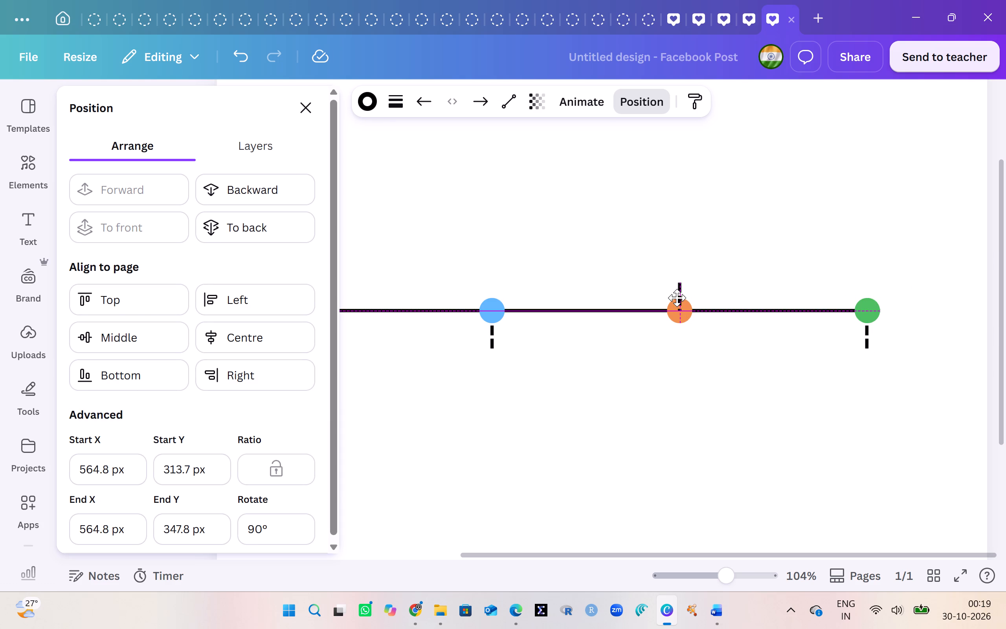
pyautogui.moveTo(677, 298); pyautogui.dragTo(677, 293)
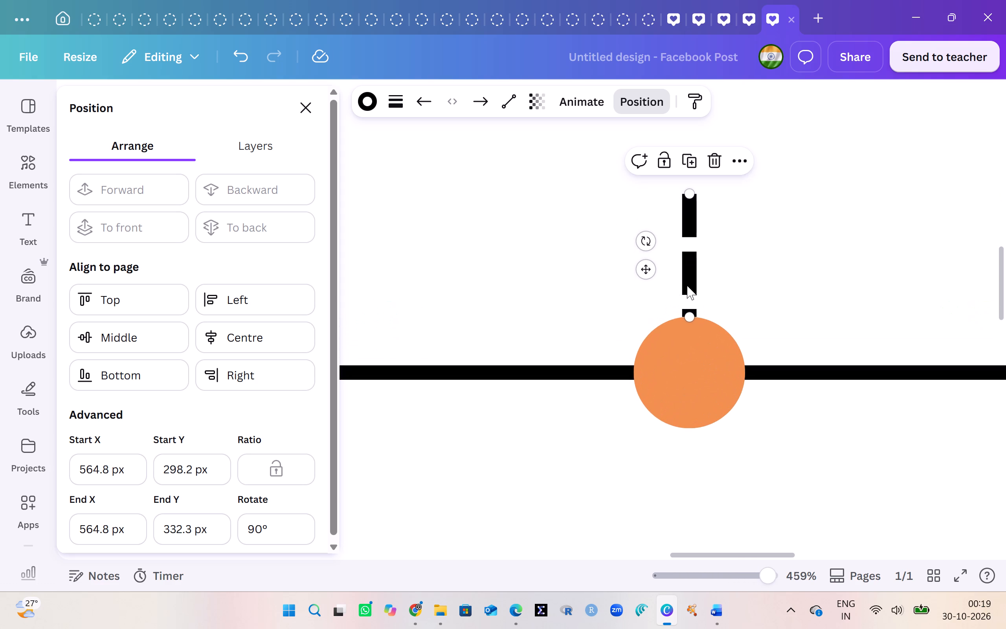
pyautogui.moveTo(688, 285); pyautogui.dragTo(687, 296)
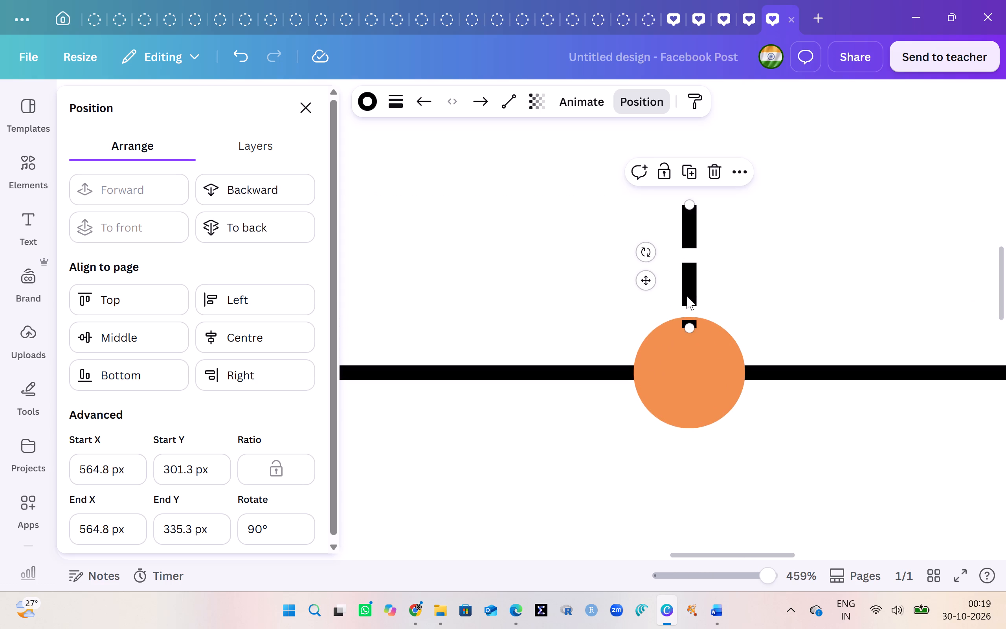
pyautogui.click(262, 229)
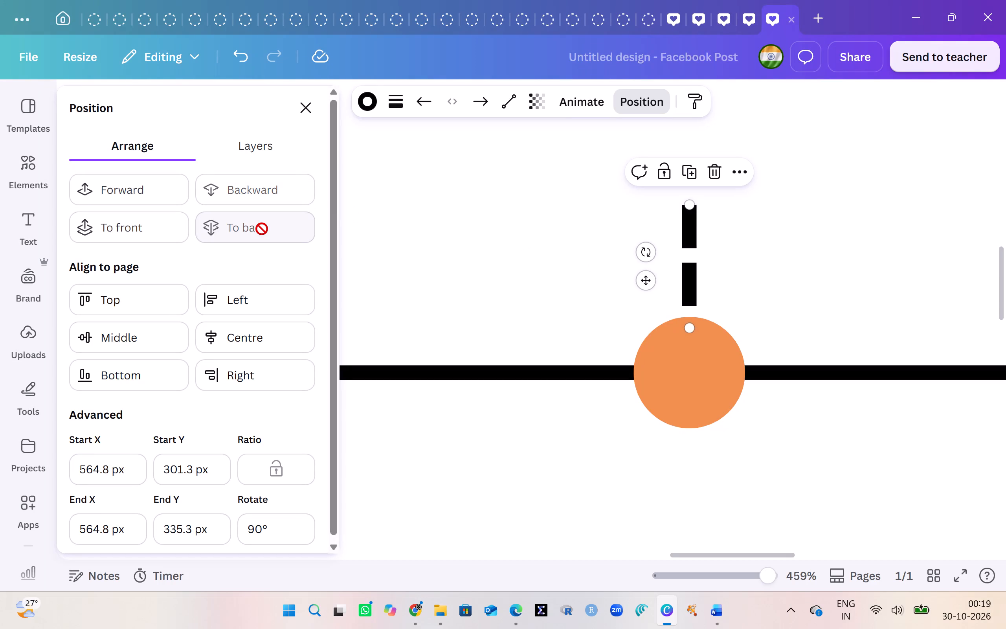
pyautogui.click(593, 537)
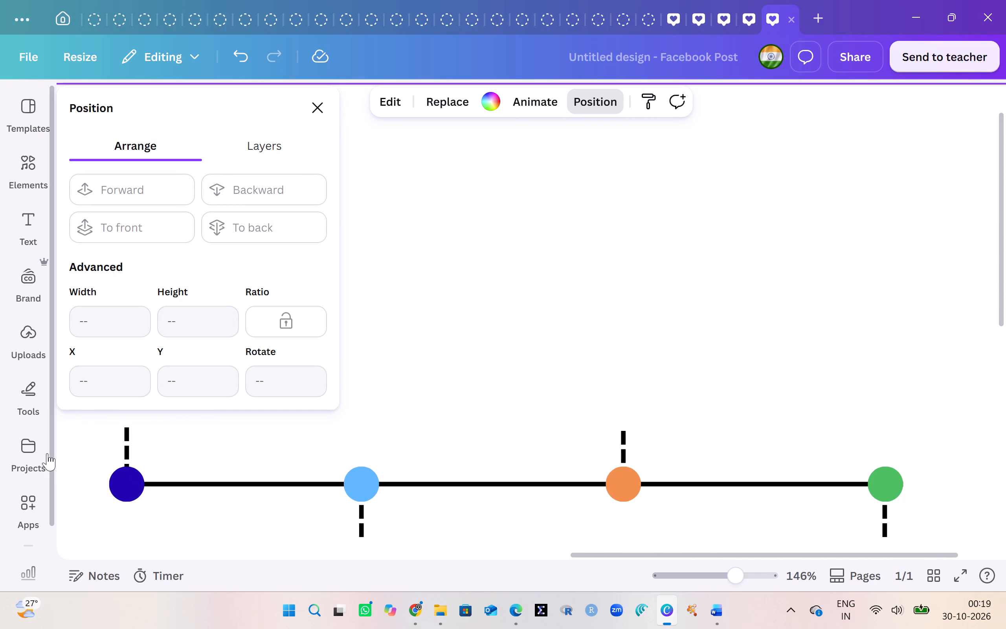
# Lower the dark blue circle's dashed connector to the orange one's height, starting at Y 301.3 px, and send it to the back.
pyautogui.hscroll(1, 47, 453)
pyautogui.hscroll(1, 94, 417)
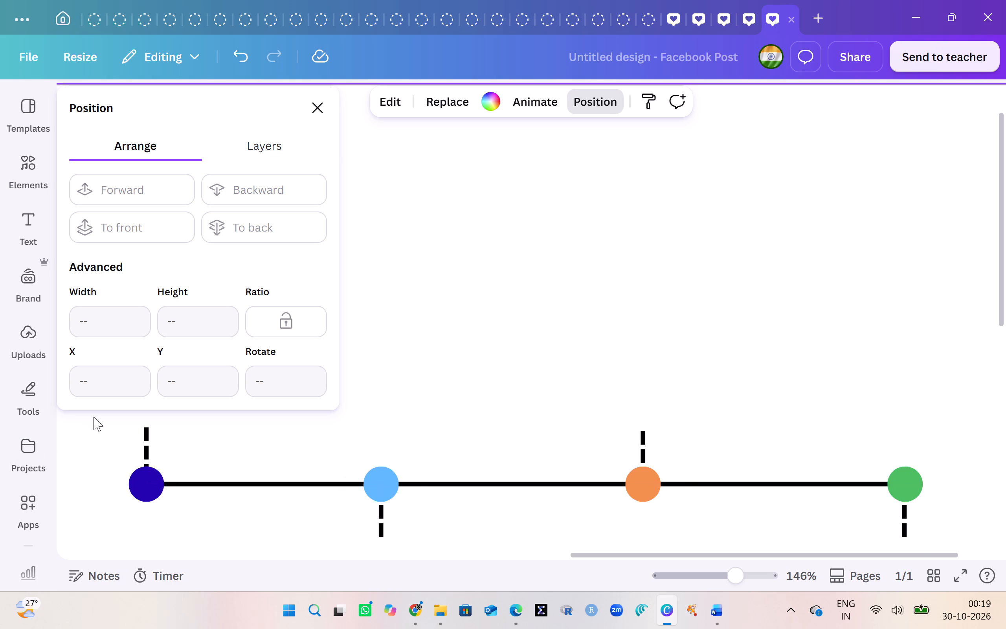
pyautogui.hscroll(1, 94, 417)
pyautogui.hscroll(1, 127, 426)
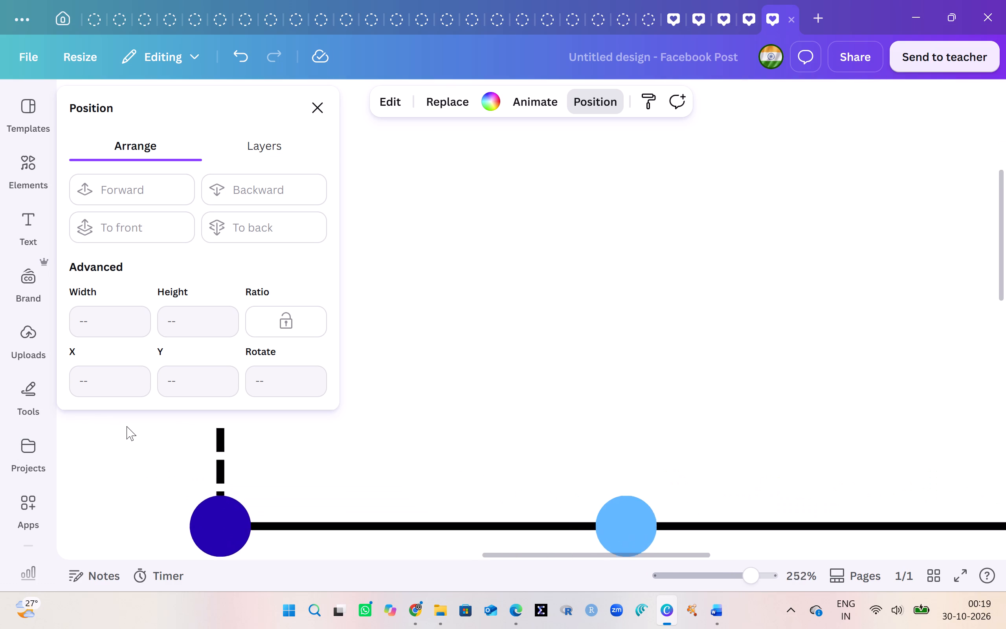
pyautogui.scroll(-1, 127, 426)
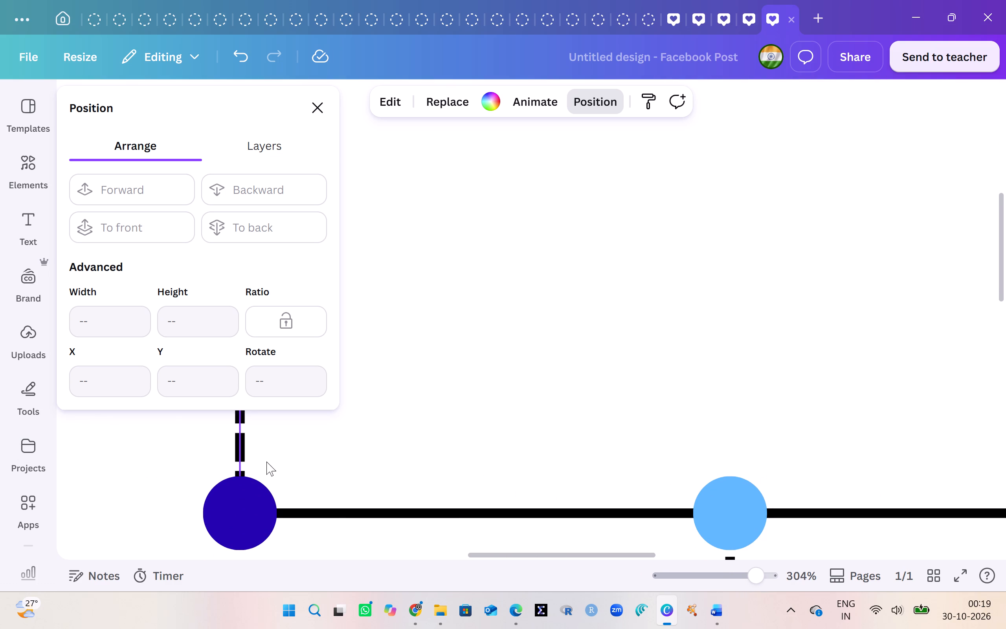
pyautogui.click(242, 457)
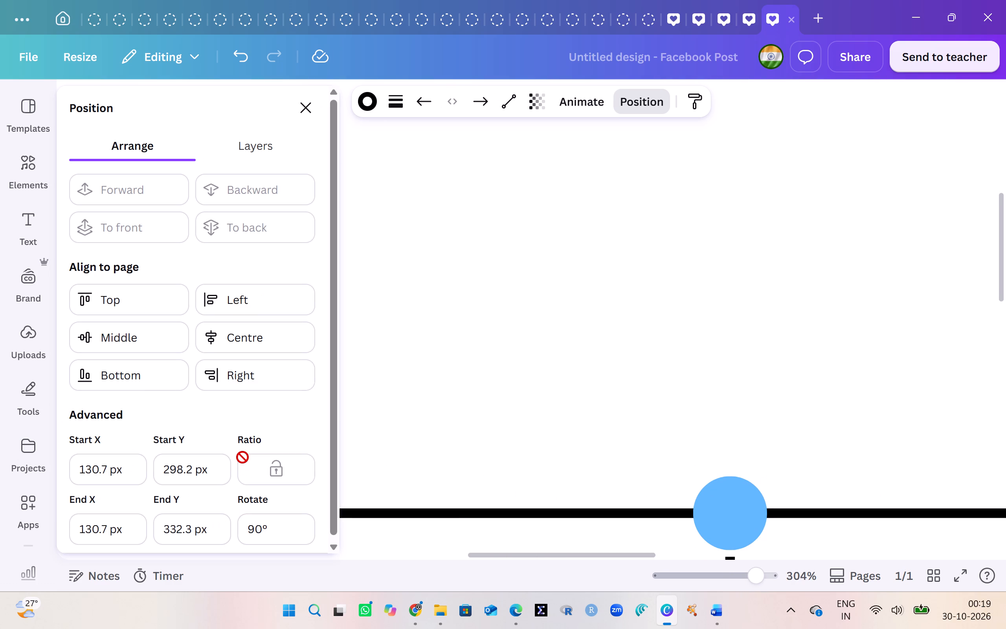
pyautogui.click(408, 372)
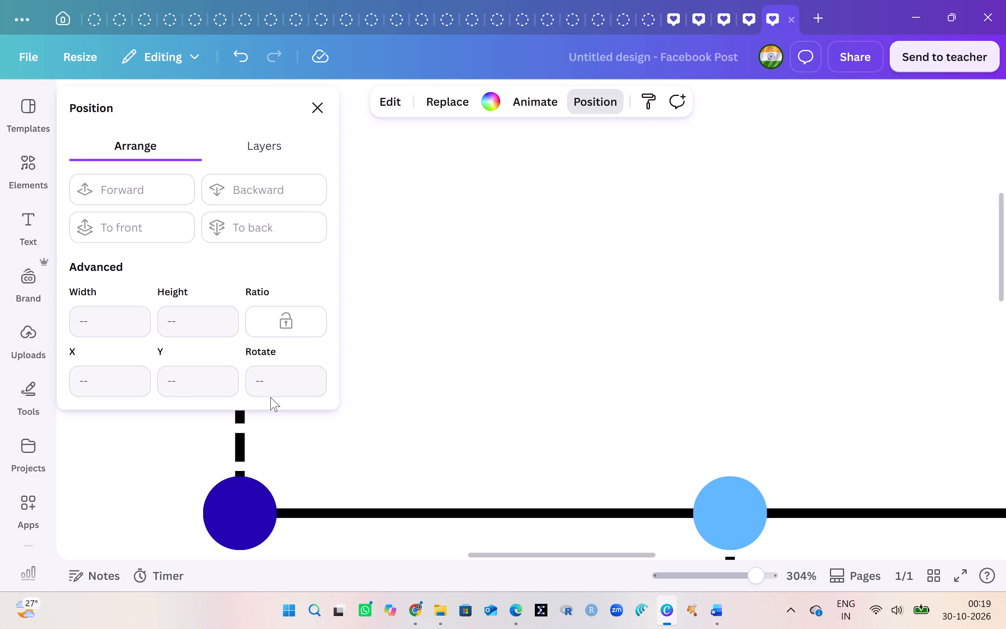
pyautogui.hscroll(4, 294, 447)
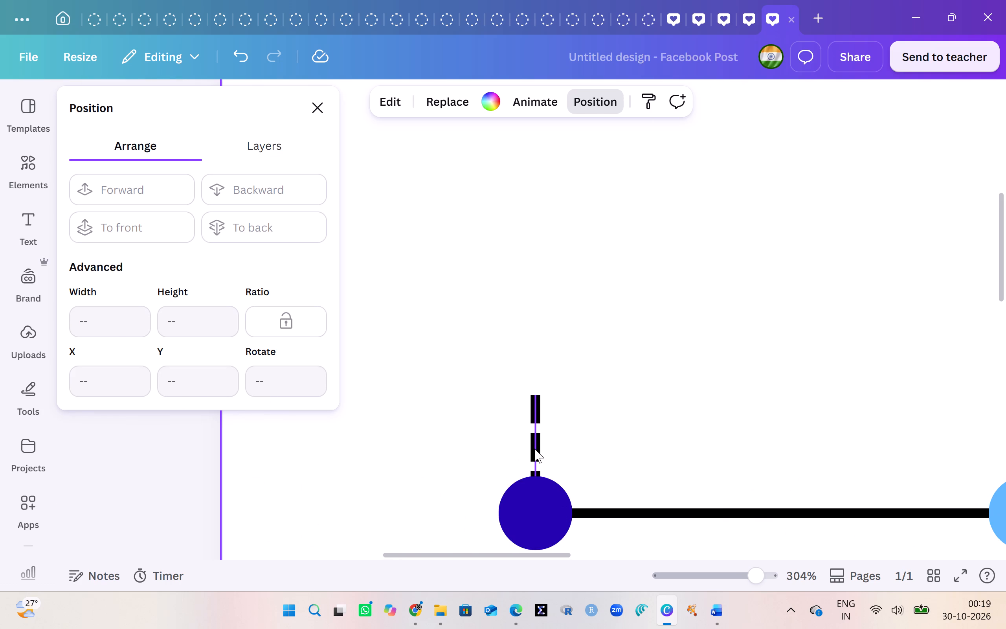
pyautogui.moveTo(534, 449); pyautogui.dragTo(532, 461)
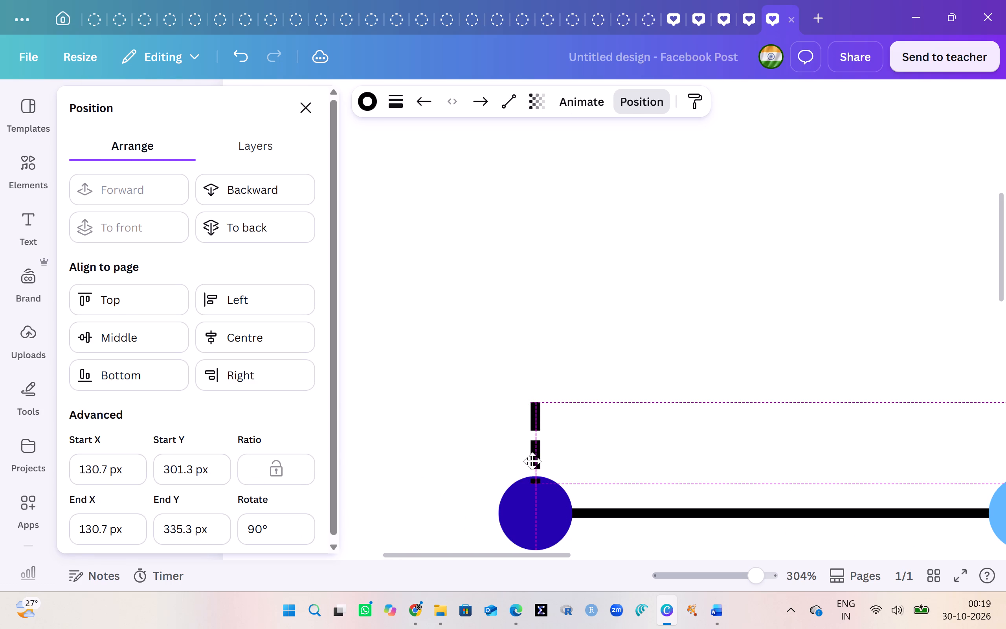
pyautogui.moveTo(532, 461); pyautogui.dragTo(532, 461)
pyautogui.click(276, 239)
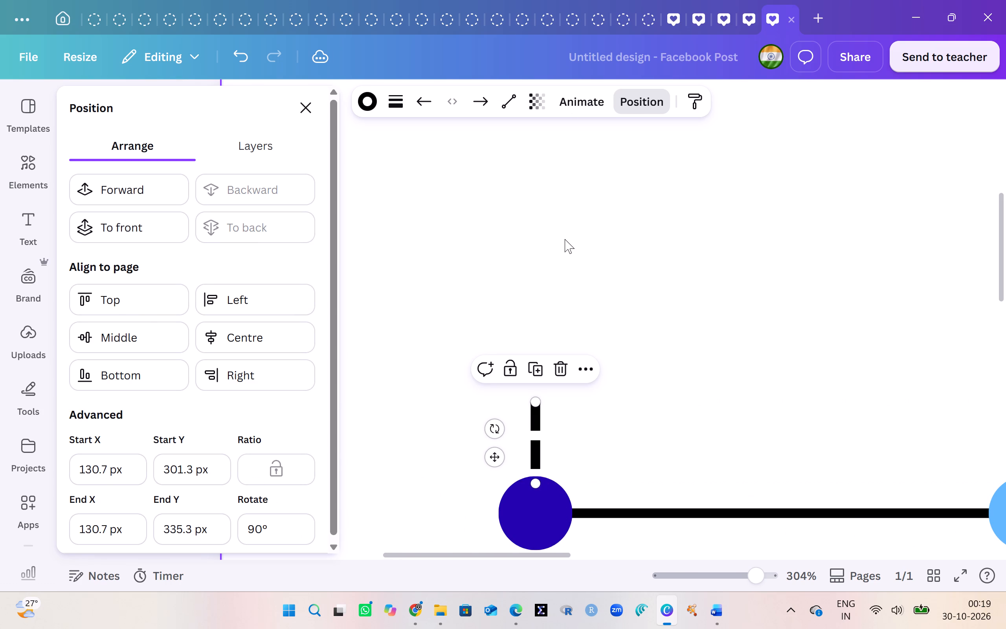
pyautogui.click(565, 239)
# Check the timeline figure's labels in the Word manuscript, return to Canva and add a subheading reading "0 hours".
pyautogui.click(778, 169)
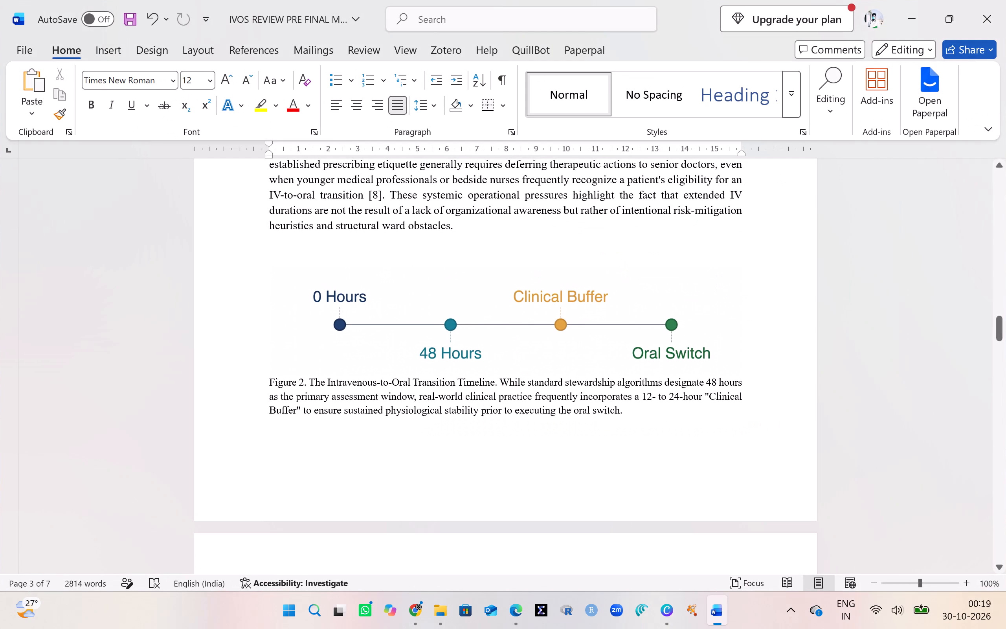
pyautogui.click(836, 91)
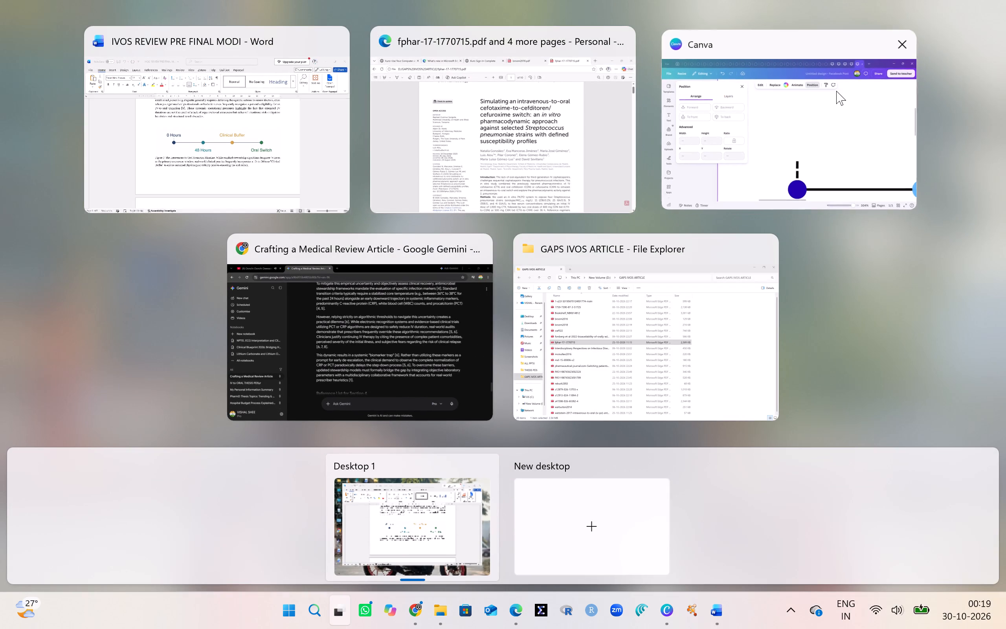
pyautogui.click(20, 230)
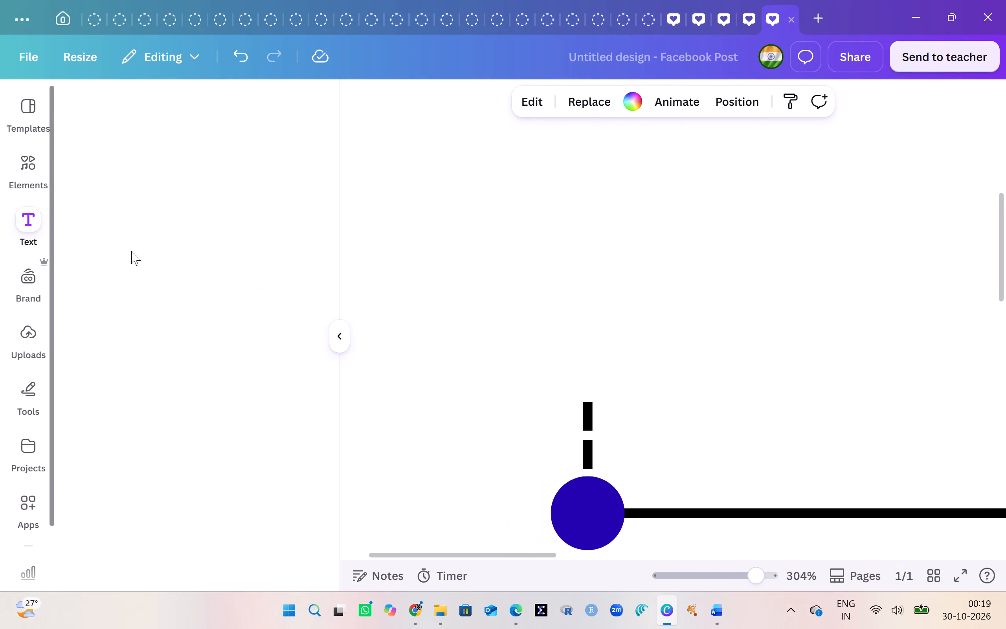
pyautogui.click(149, 353)
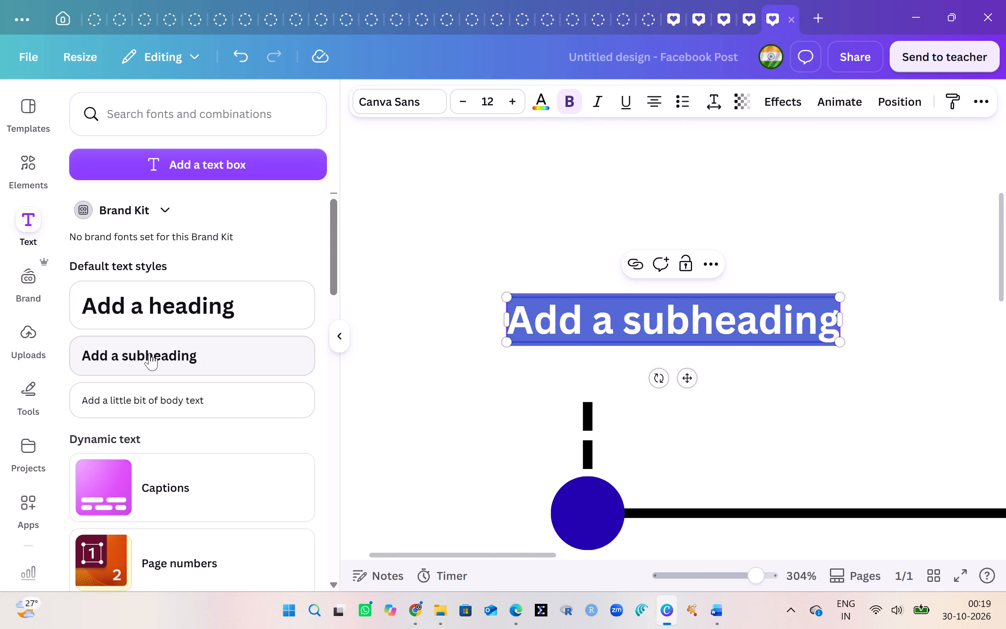
pyautogui.write('0 hours')
# Set the "0 hours" text to Glacial Indifference at size 14 and remove its bold formatting.
pyautogui.hotkey('ctrl', 'a')
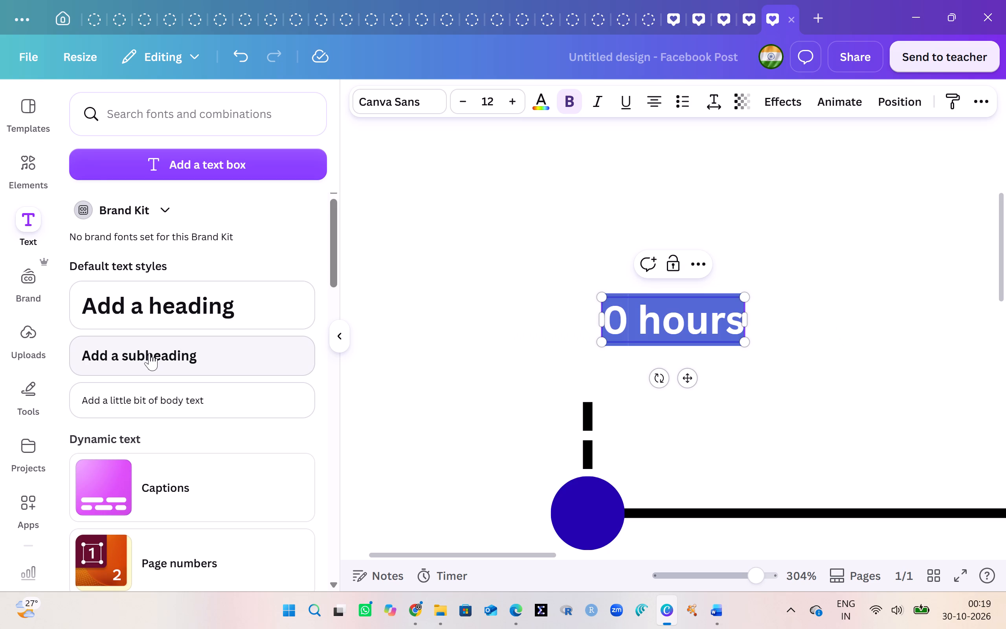
pyautogui.click(404, 100)
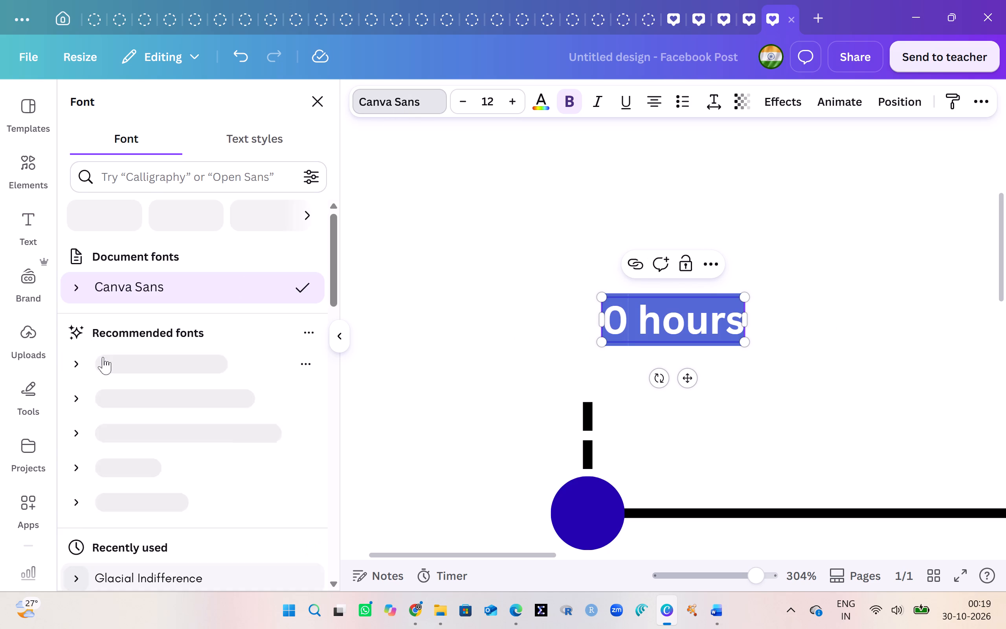
pyautogui.click(138, 427)
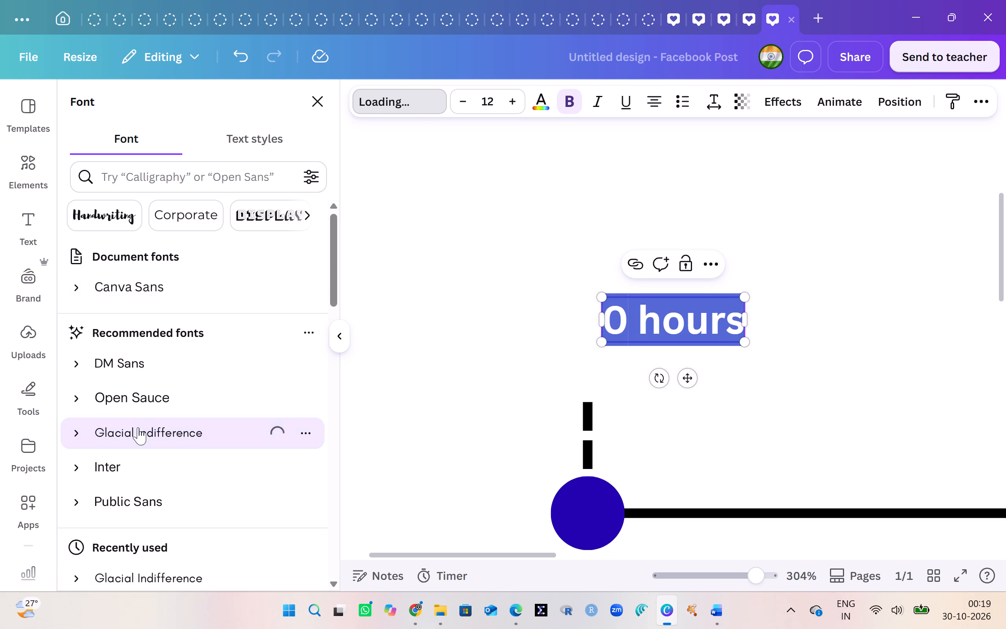
pyautogui.click(486, 112)
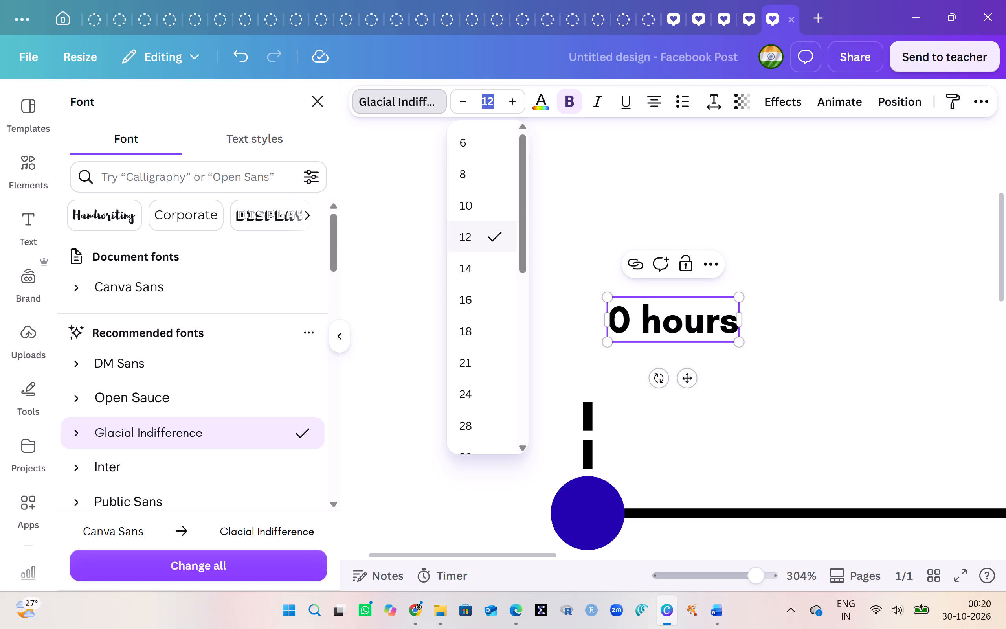
pyautogui.write('14')
pyautogui.press('Return')
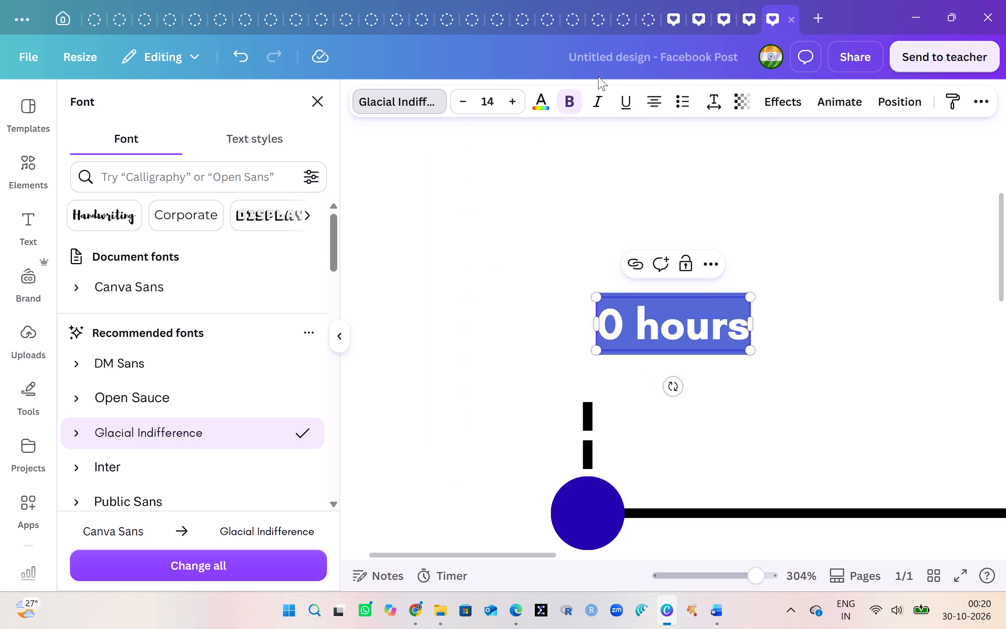
pyautogui.click(574, 96)
pyautogui.click(775, 316)
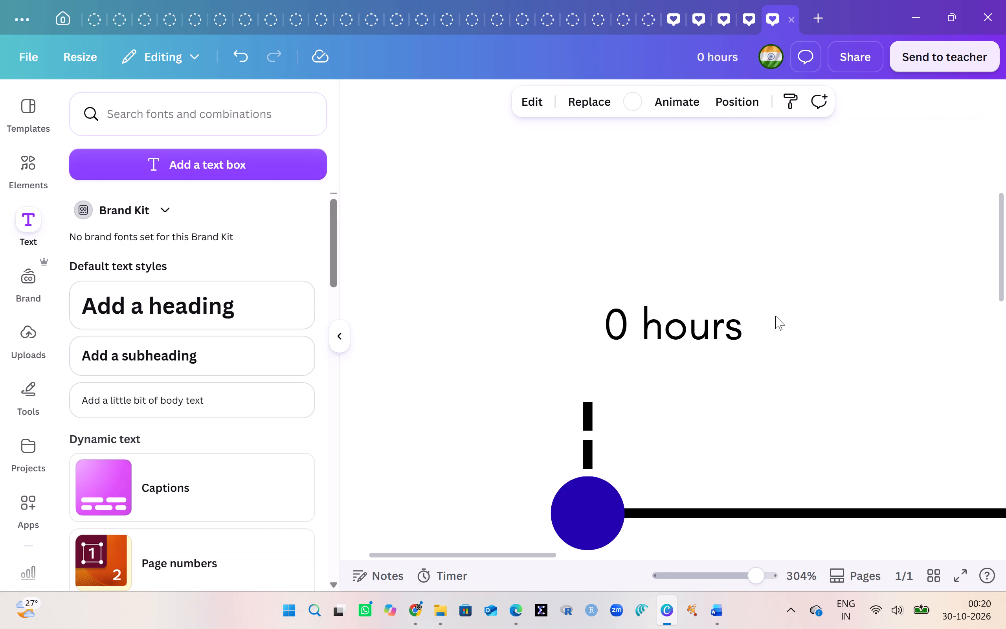
# Place the "0 hours" label just above the dark blue circle's connector and make it bold in the circle's dark blue.
pyautogui.moveTo(714, 330); pyautogui.dragTo(639, 367)
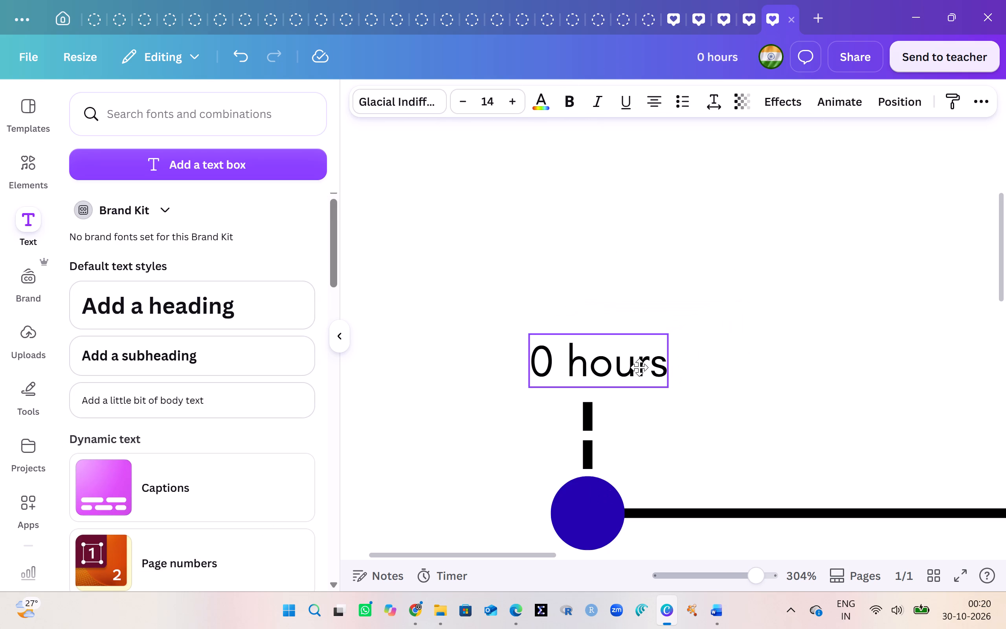
pyautogui.moveTo(639, 367); pyautogui.dragTo(635, 375)
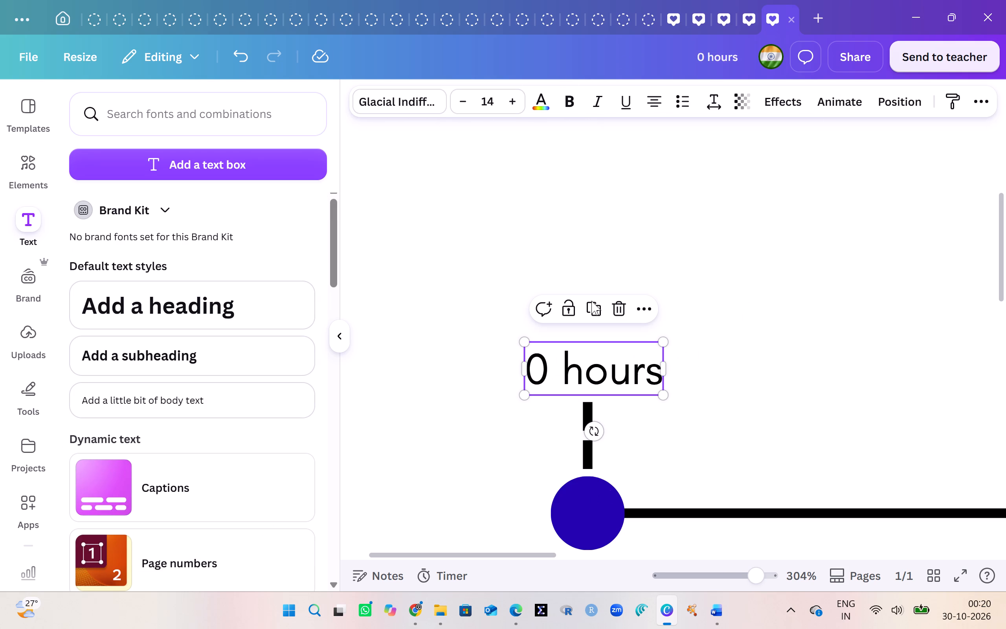
pyautogui.click(571, 101)
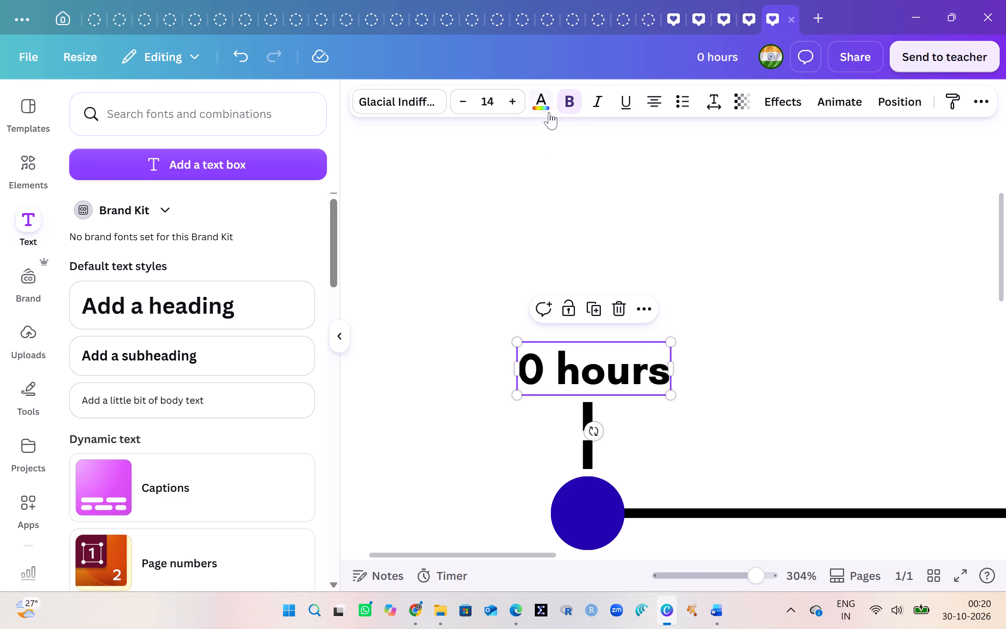
pyautogui.click(542, 104)
pyautogui.click(151, 285)
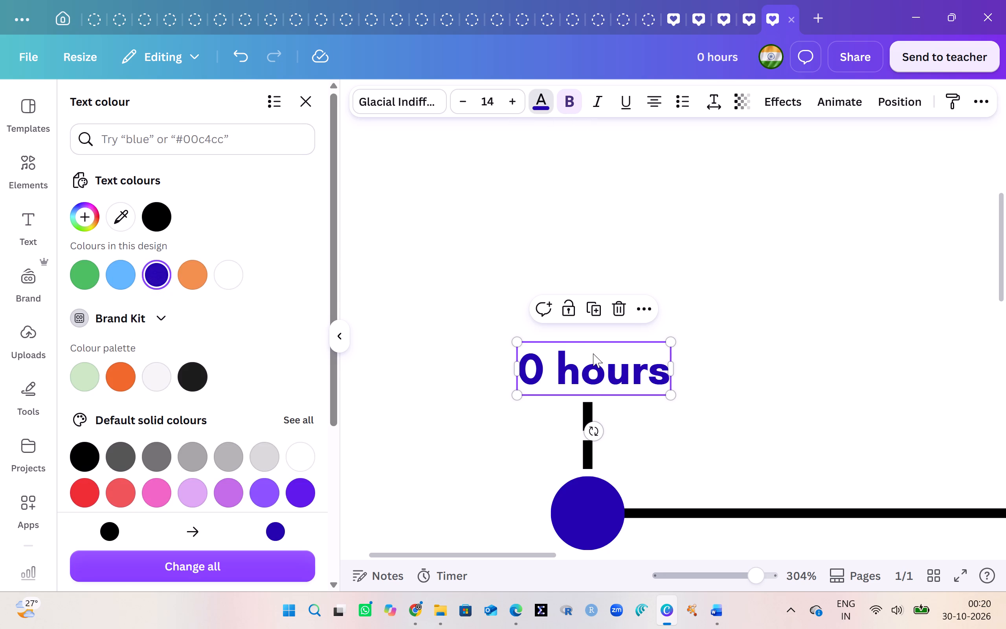
# Make three copies of the "0 hours" label and place one directly below the light blue circle's dashed connector.
pyautogui.hotkey('ctrl', 'c')
pyautogui.hotkey('ctrl', 'v')
pyautogui.hotkey('ctrl', 'v')
pyautogui.hotkey('ctrl', 'v')
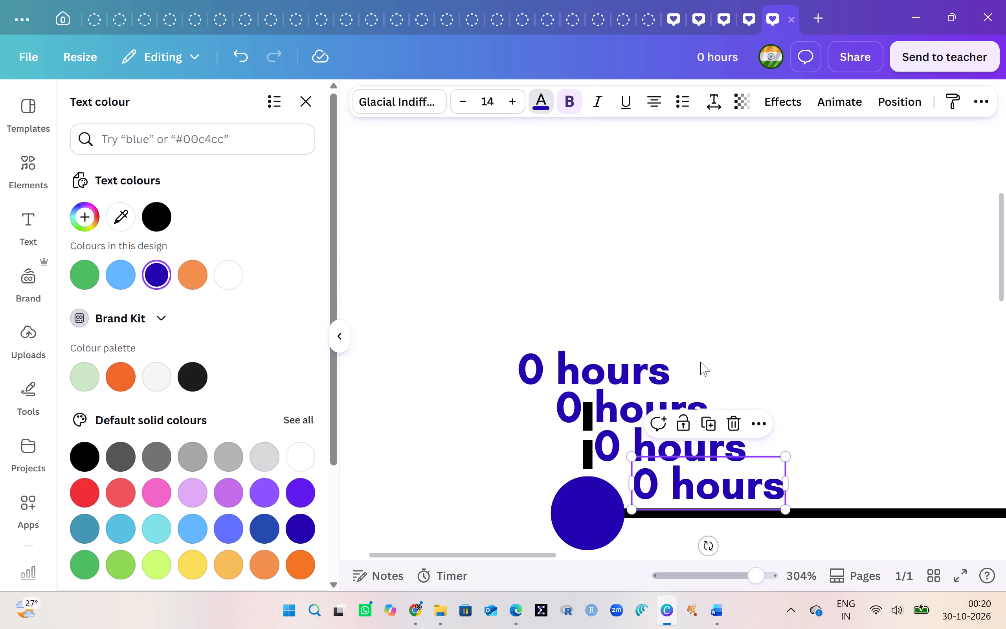
pyautogui.scroll(-1, 700, 362)
pyautogui.hscroll(-1, 767, 433)
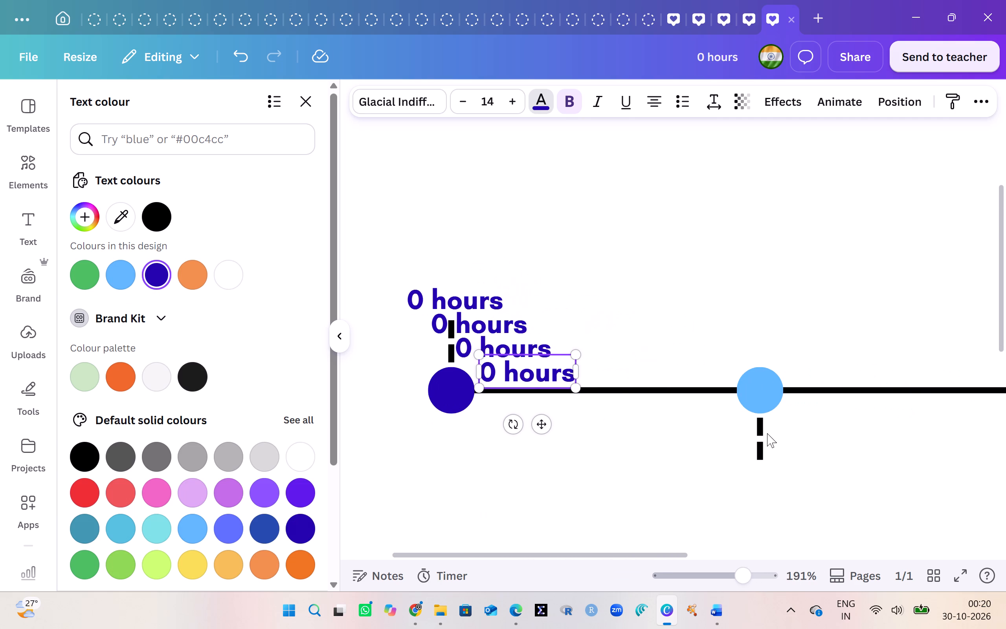
pyautogui.moveTo(454, 319); pyautogui.dragTo(681, 416)
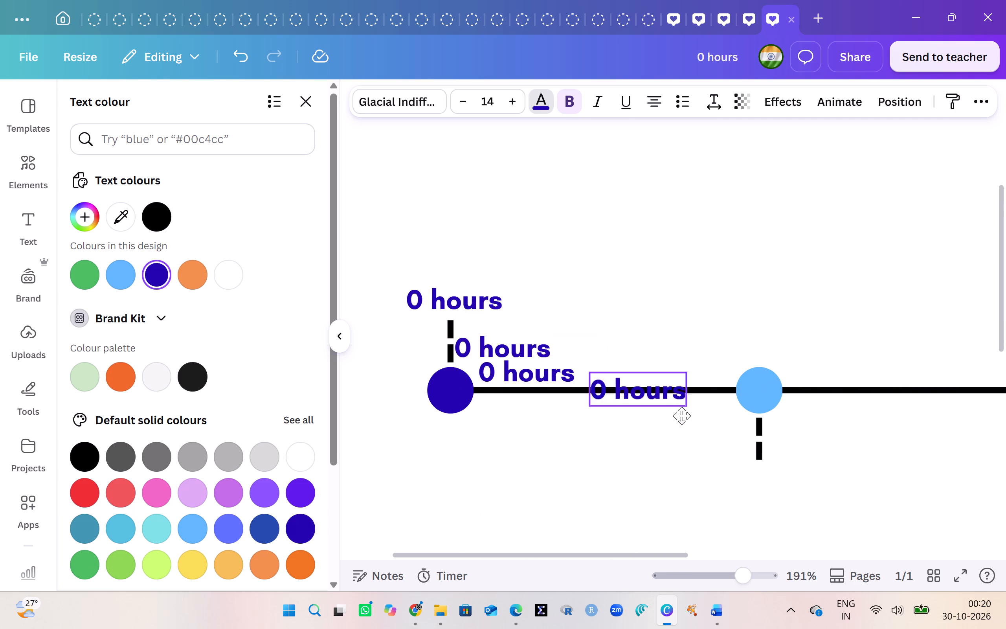
pyautogui.moveTo(681, 416); pyautogui.dragTo(736, 475)
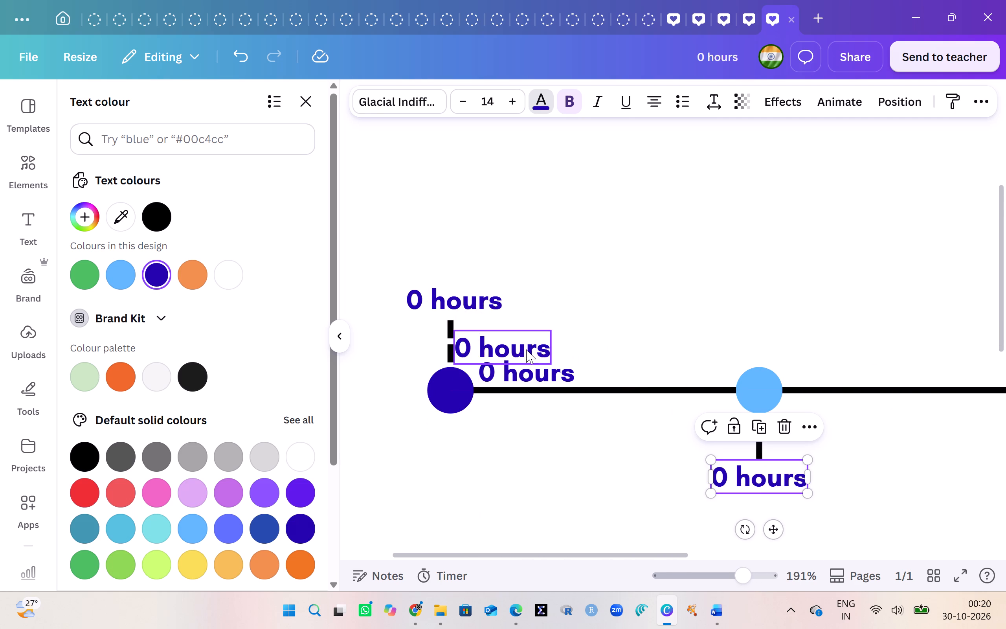
# Place another label copy centred above the orange circle's dashed connector, level with the first circle's label.
pyautogui.moveTo(526, 349); pyautogui.dragTo(833, 360)
pyautogui.hscroll(-3, 833, 360)
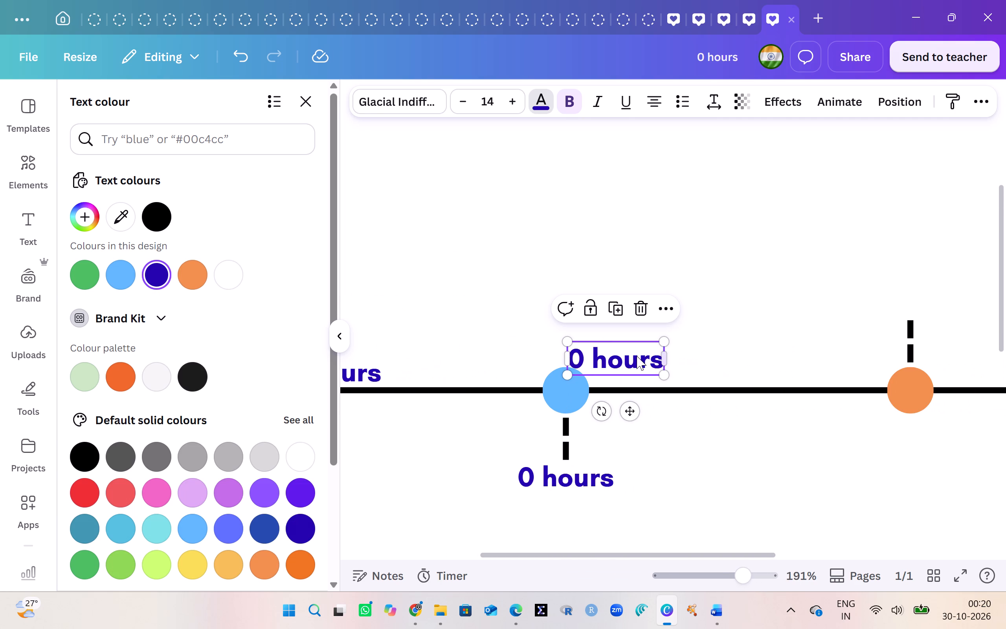
pyautogui.moveTo(637, 356); pyautogui.dragTo(934, 297)
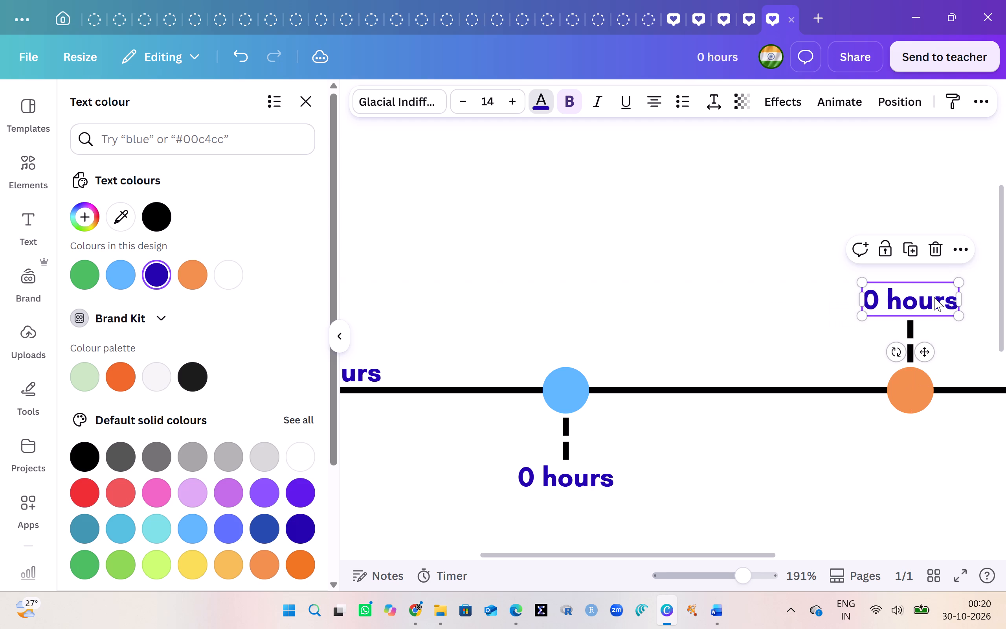
# Change the text of the label above the orange circle to "Clinical Buffer".
pyautogui.doubleClick(934, 299)
pyautogui.write('Clinc')
pyautogui.press('BackSpace')
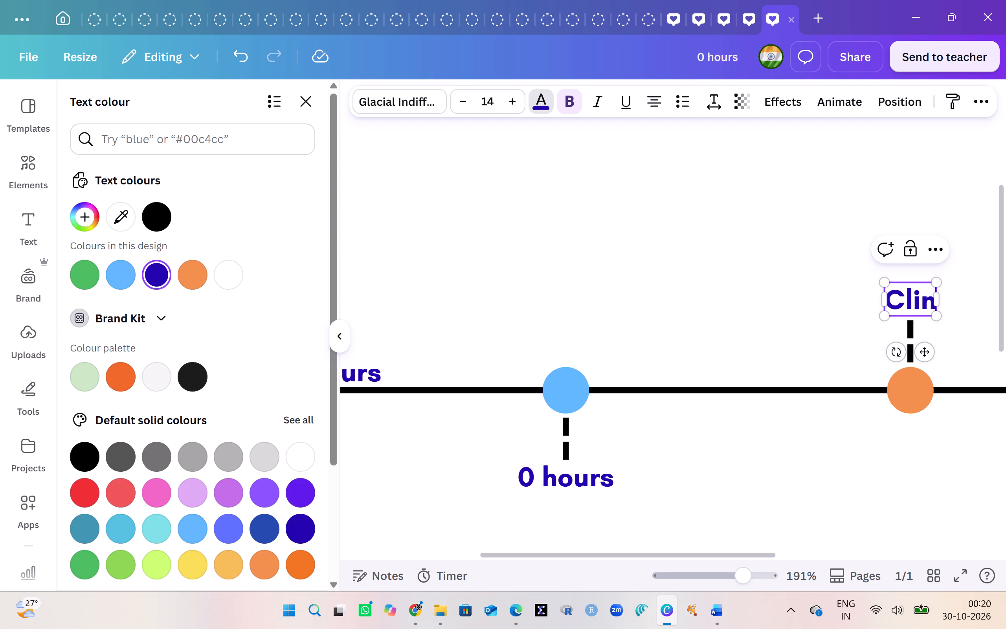
pyautogui.write('ical Buffer')
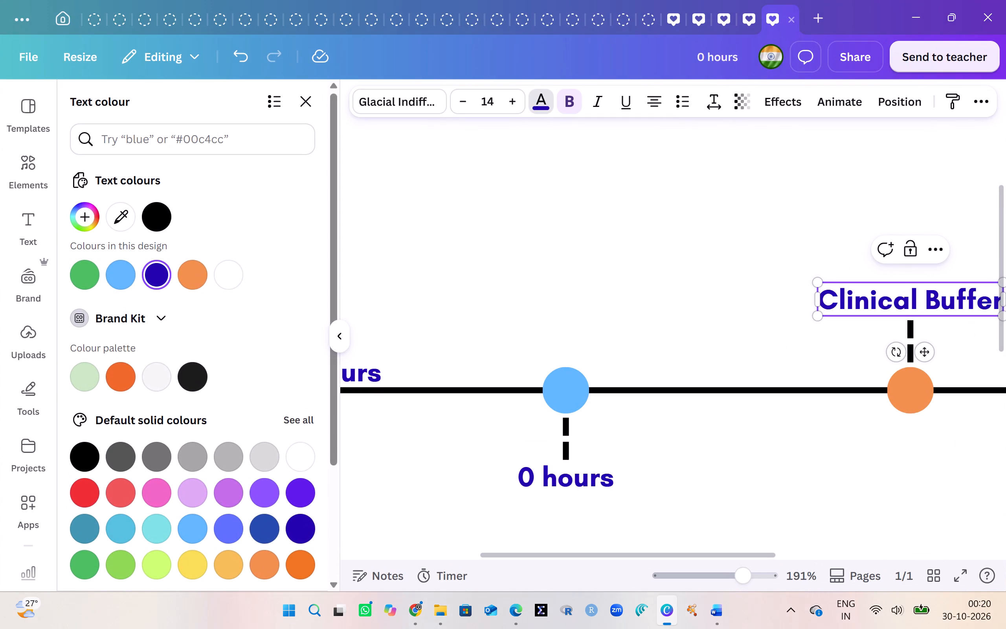
# Recolour the whole "Clinical Buffer" label in the same orange as its circle.
pyautogui.click(184, 274)
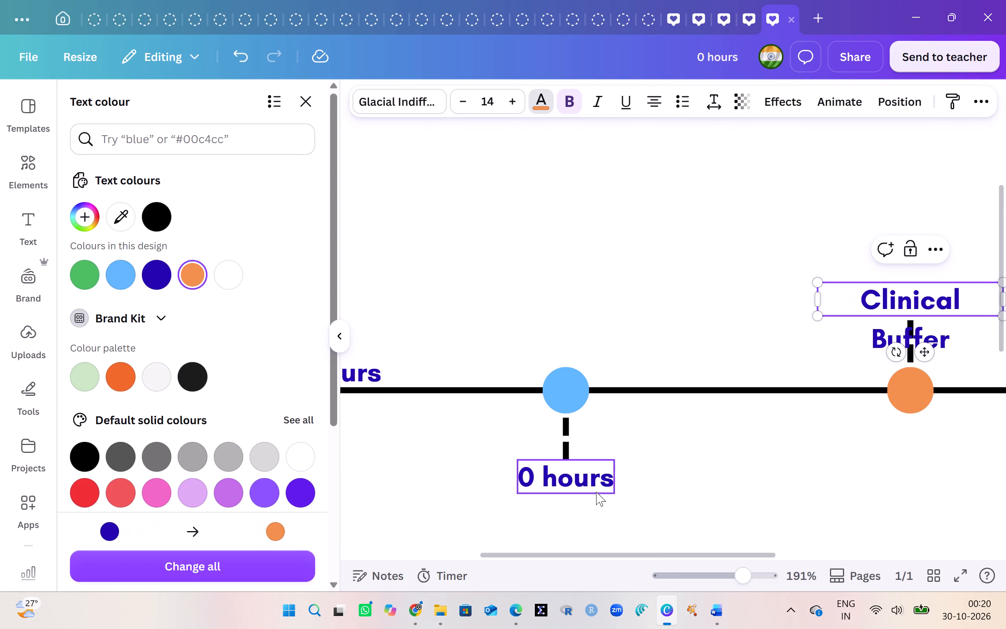
pyautogui.hotkey('ctrl', 'z')
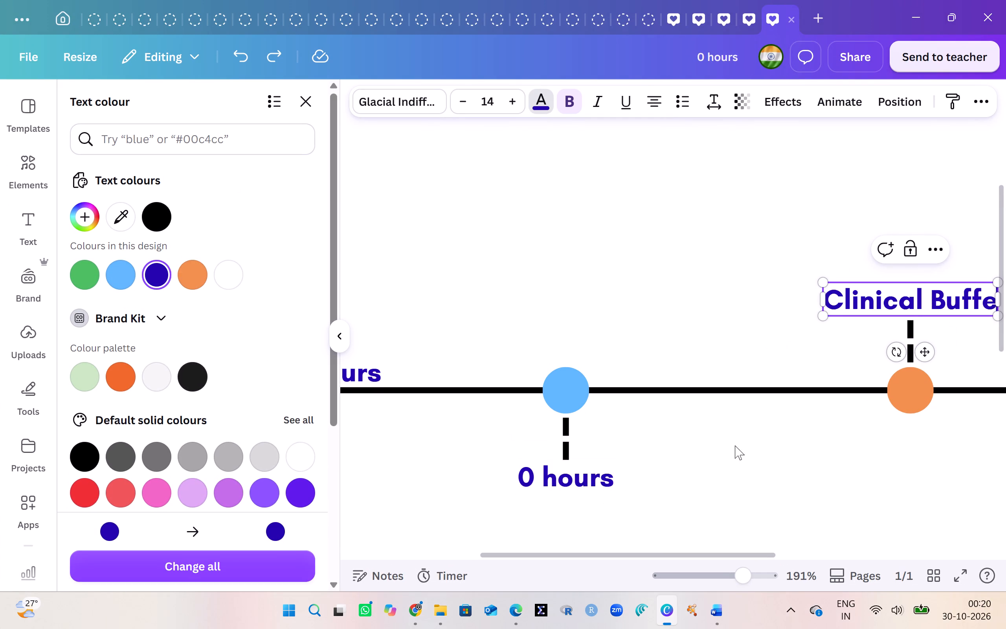
pyautogui.click(860, 306)
pyautogui.hotkey('ctrl', 'a')
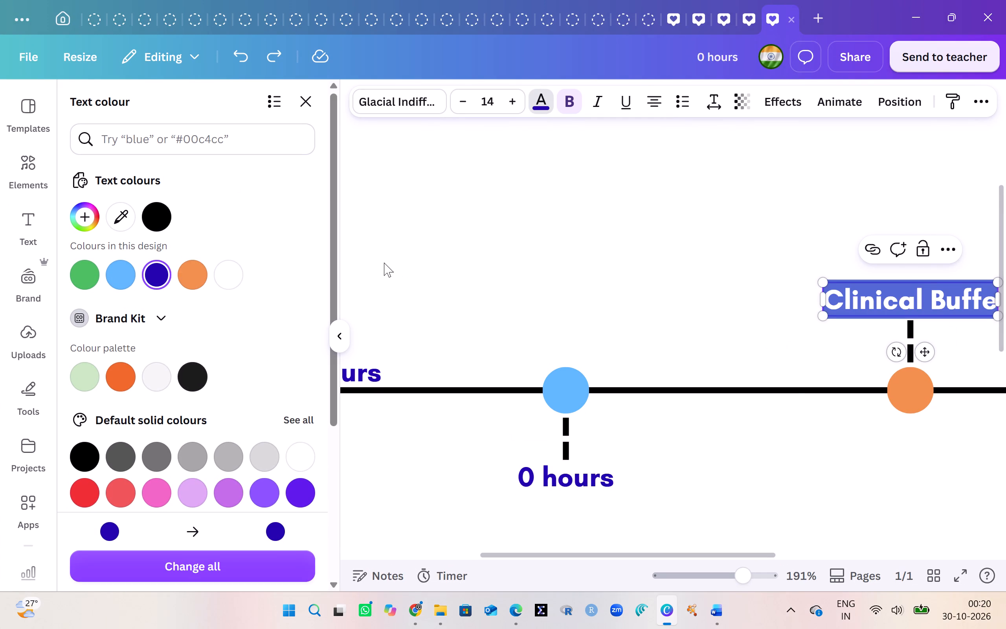
pyautogui.click(191, 267)
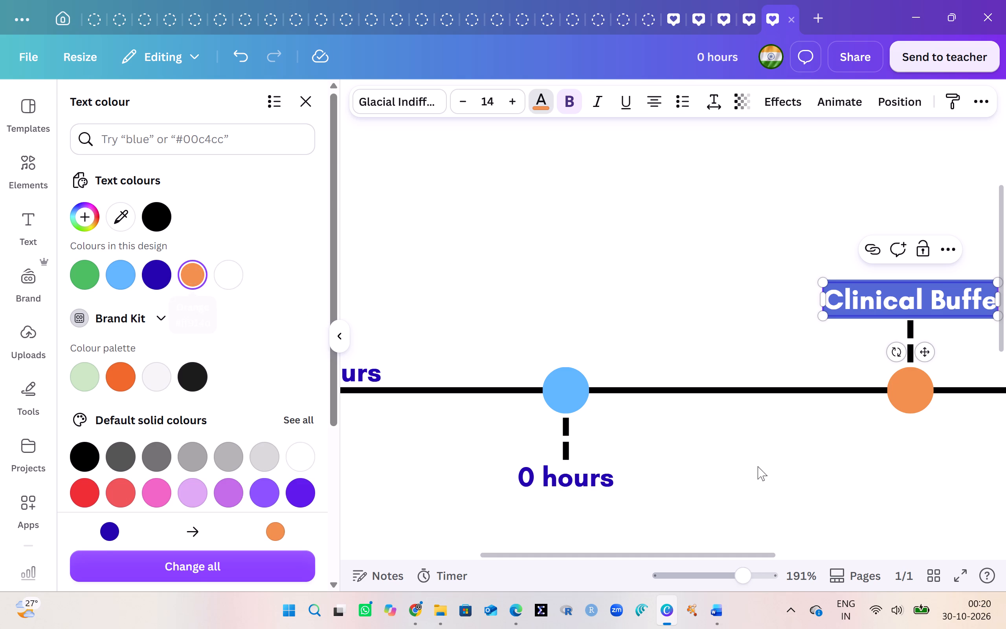
pyautogui.click(758, 466)
# Recolour the "0 hours" label below the light blue circle in the circle's light blue.
pyautogui.click(553, 490)
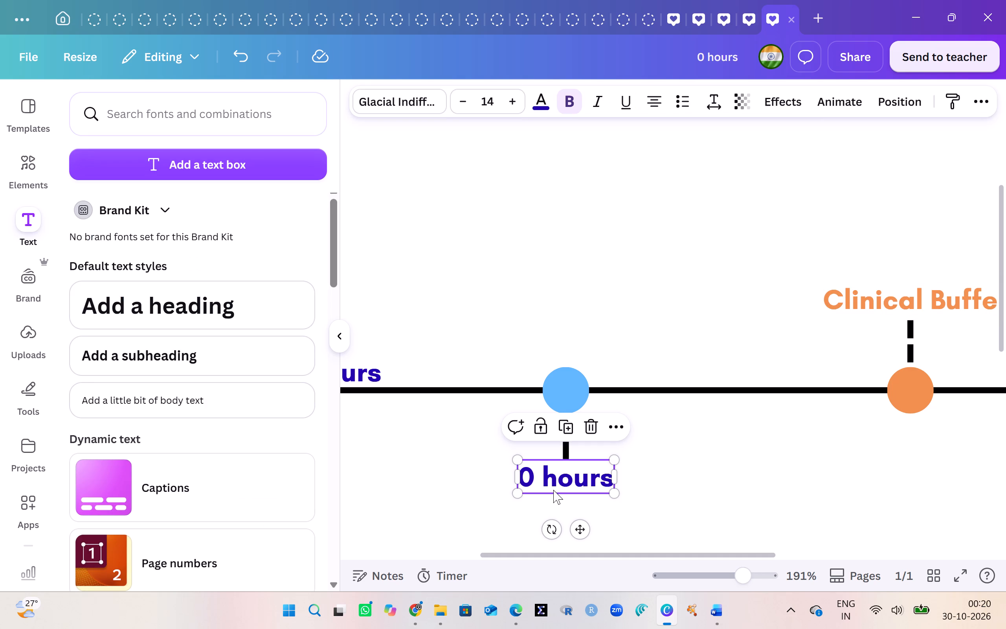
pyautogui.click(553, 490)
pyautogui.hotkey('ctrl', 'a')
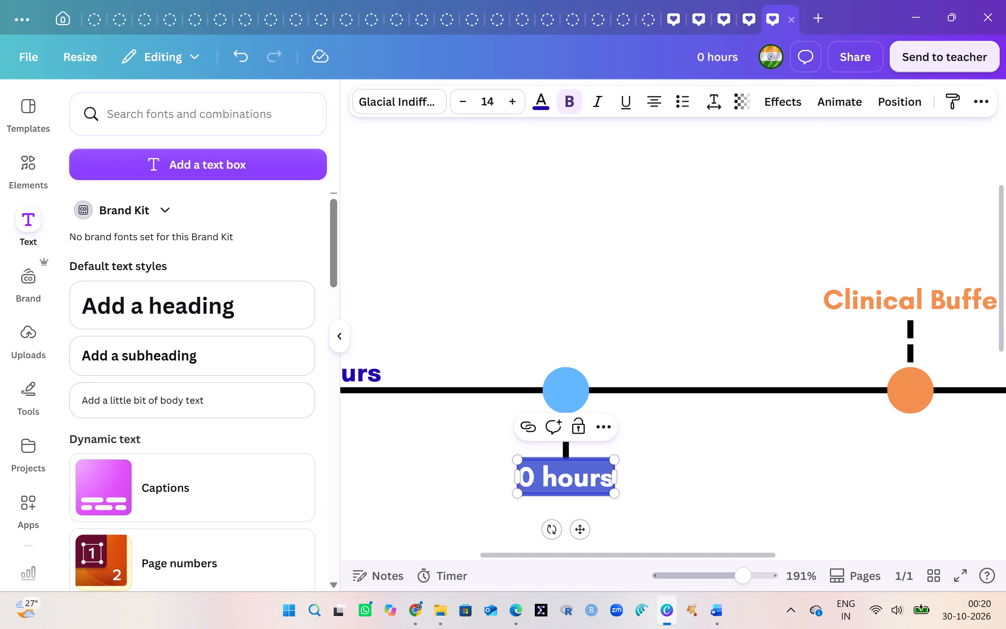
pyautogui.click(567, 99)
pyautogui.click(567, 99)
pyautogui.click(539, 103)
pyautogui.click(130, 269)
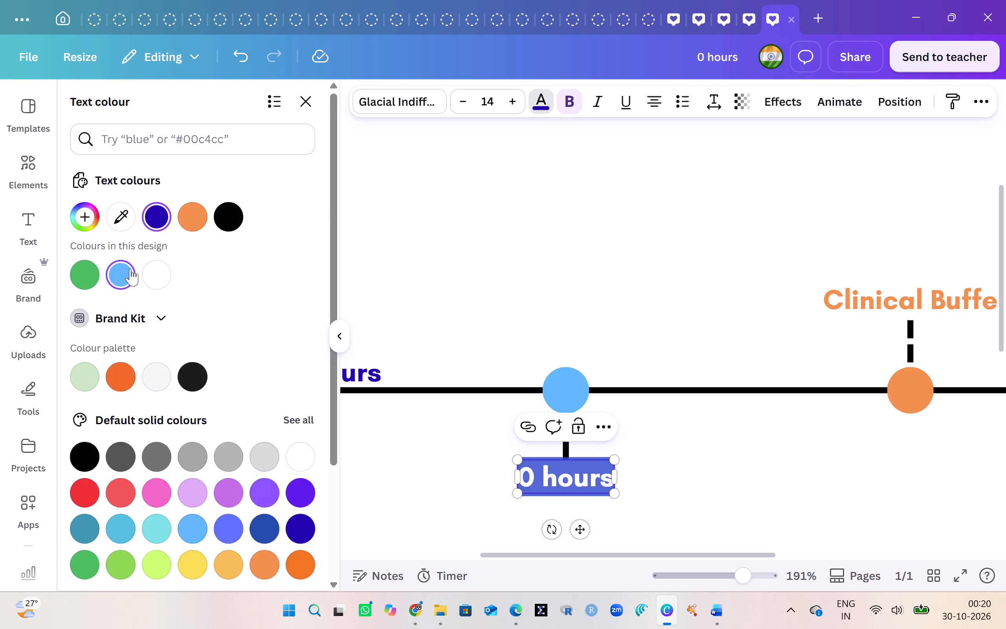
pyautogui.click(664, 276)
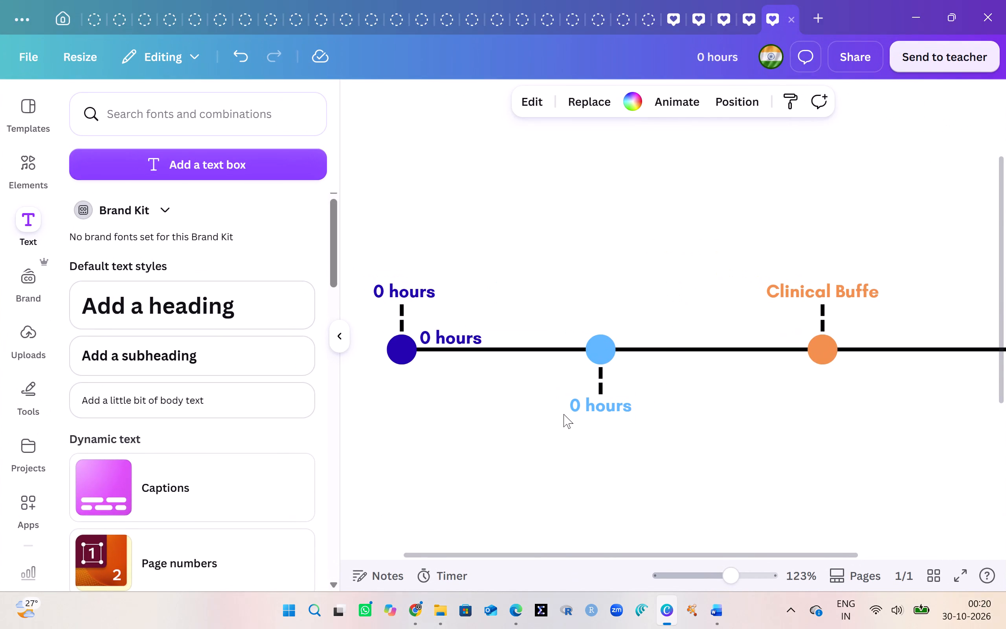
# Change the text of the light blue label to "48 hours".
pyautogui.doubleClick(581, 402)
pyautogui.click(581, 402)
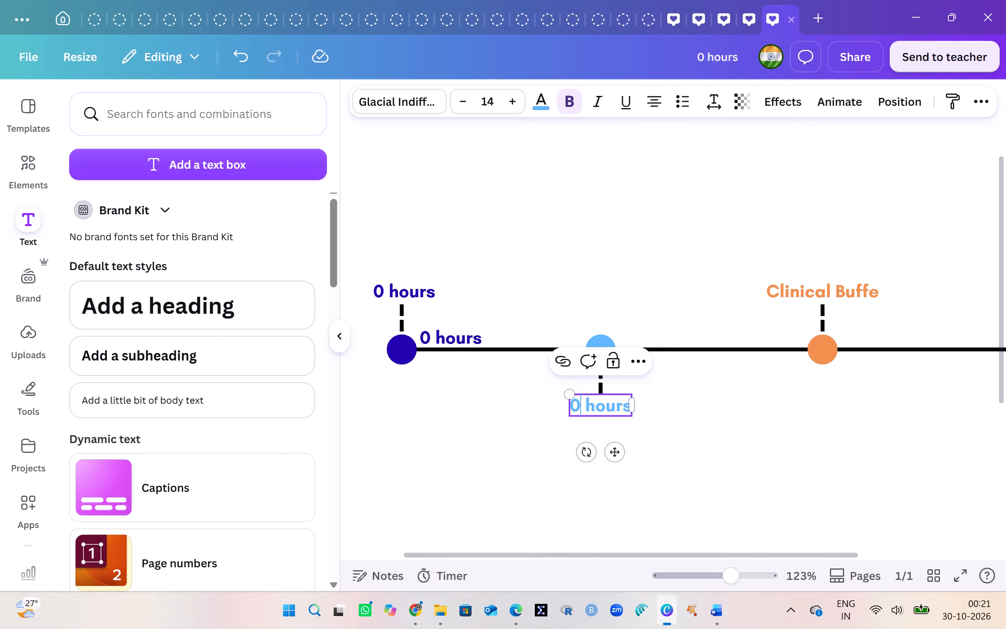
pyautogui.press('BackSpace')
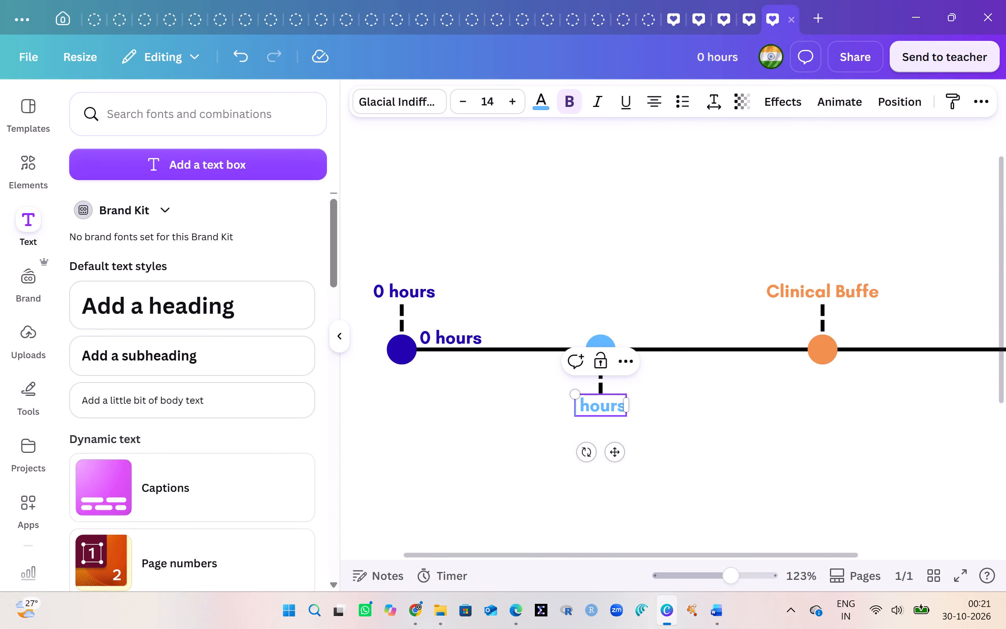
pyautogui.write('48')
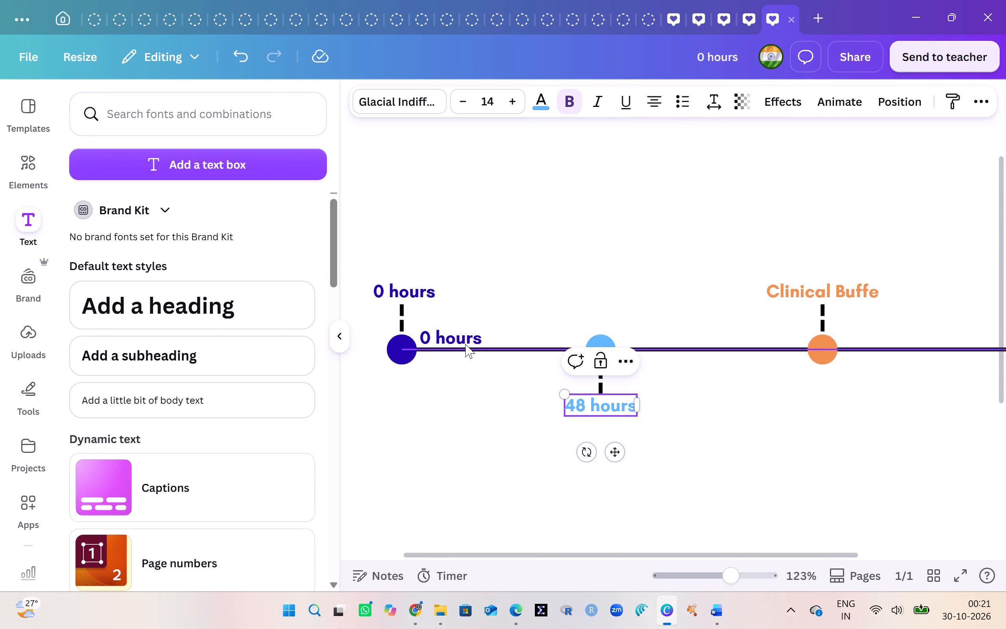
# Move the spare "0 hours" label from beside the dark blue circle along the timeline to the orange circle.
pyautogui.moveTo(451, 331); pyautogui.dragTo(840, 350)
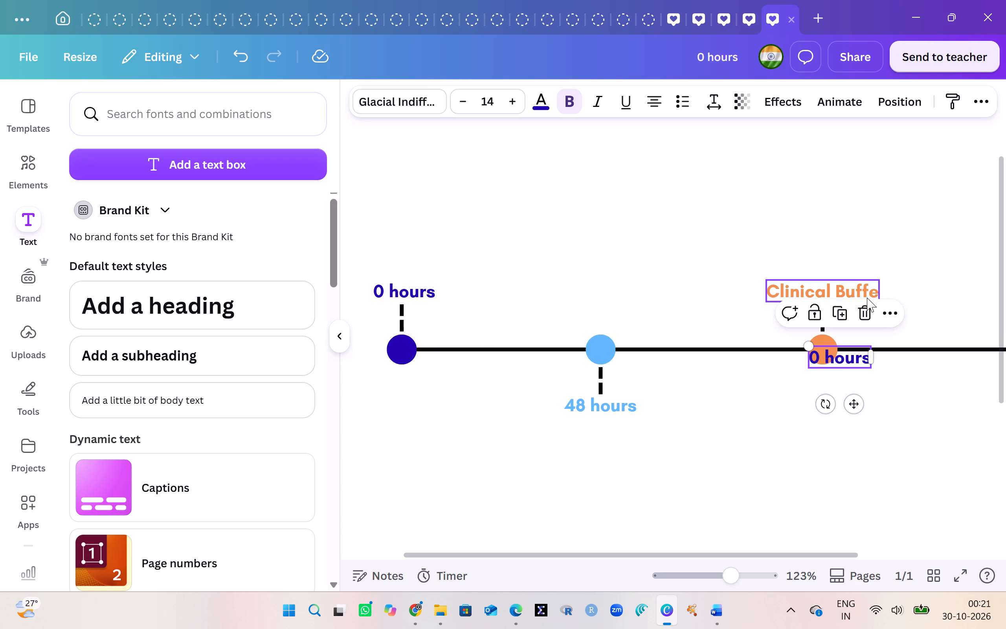
# Add the missing final "r" so the orange label reads "Clinical Buffer".
pyautogui.click(867, 298)
pyautogui.click(867, 298)
pyautogui.press('Right')
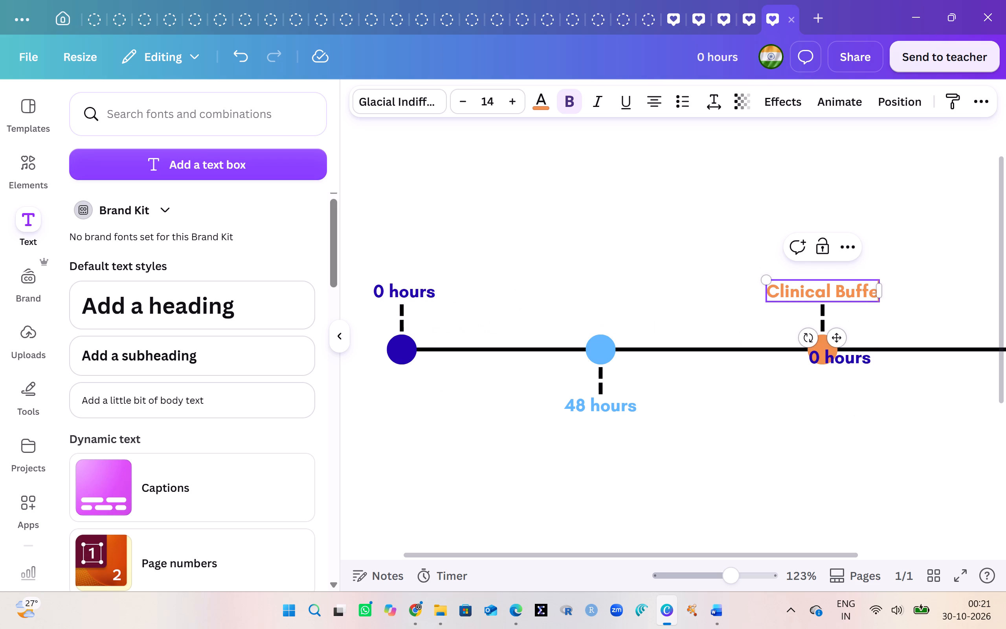
pyautogui.press('Right')
pyautogui.press('r')
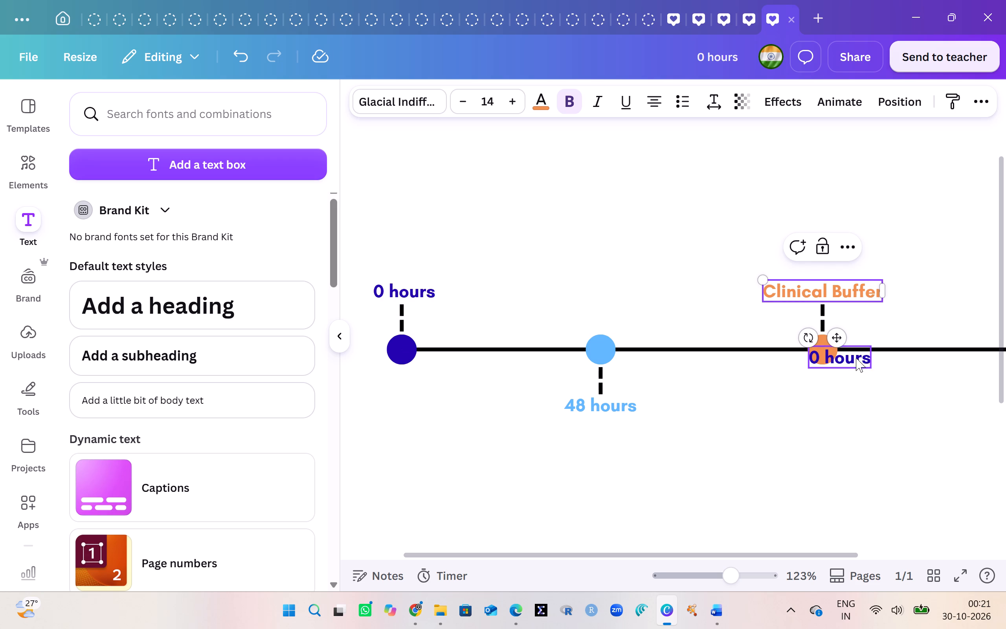
# Place the spare "0 hours" label directly below the green circle's dashed connector.
pyautogui.moveTo(852, 365); pyautogui.dragTo(969, 439)
pyautogui.hscroll(-3, 969, 439)
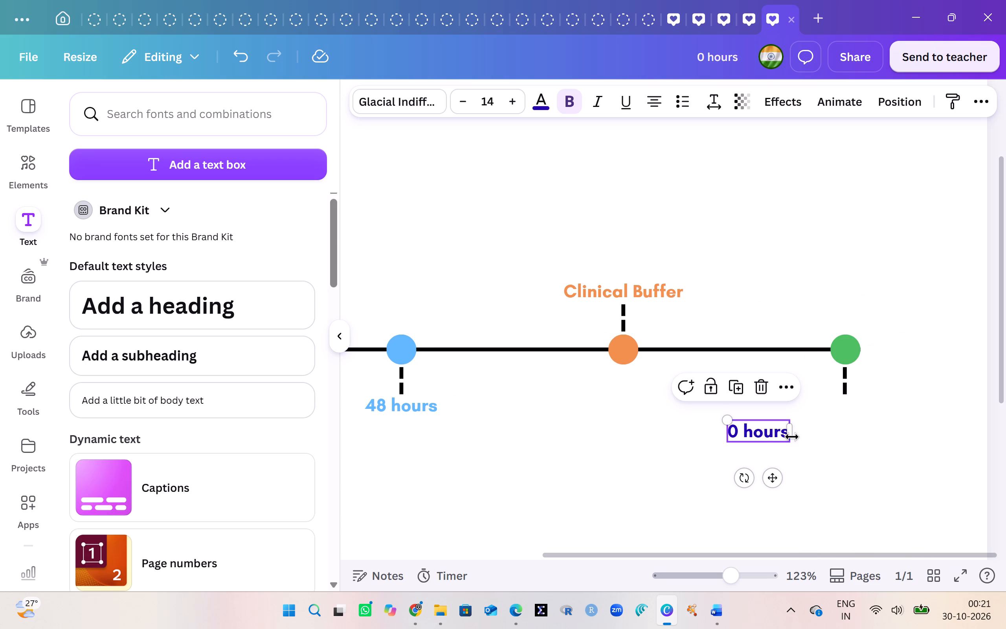
pyautogui.moveTo(773, 428); pyautogui.dragTo(859, 404)
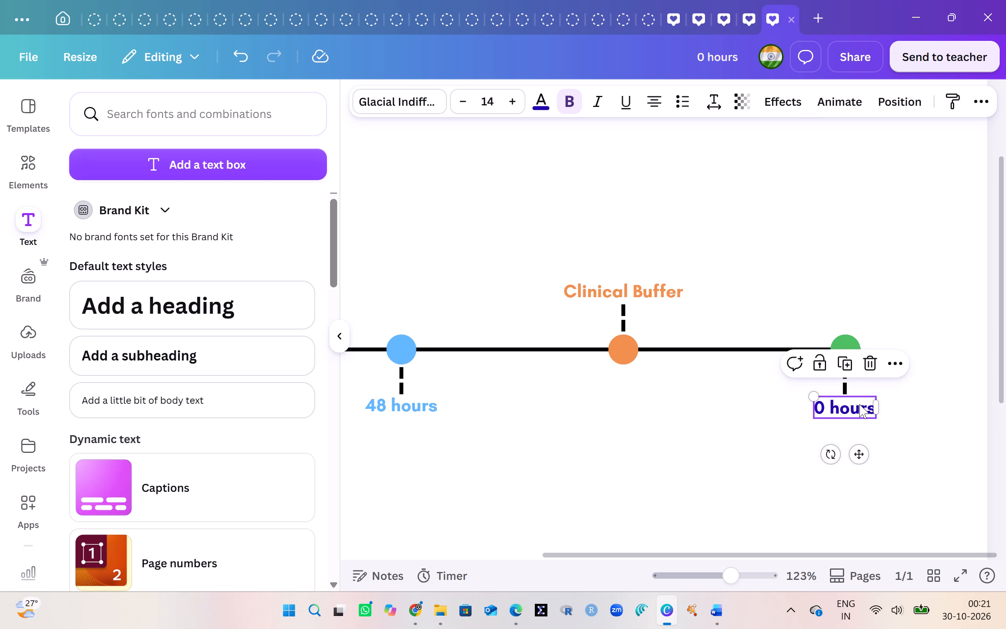
# Replace the text of the label below the green circle with "Oral Switch".
pyautogui.doubleClick(857, 409)
pyautogui.press('BackSpace')
pyautogui.scroll(-1, 857, 409)
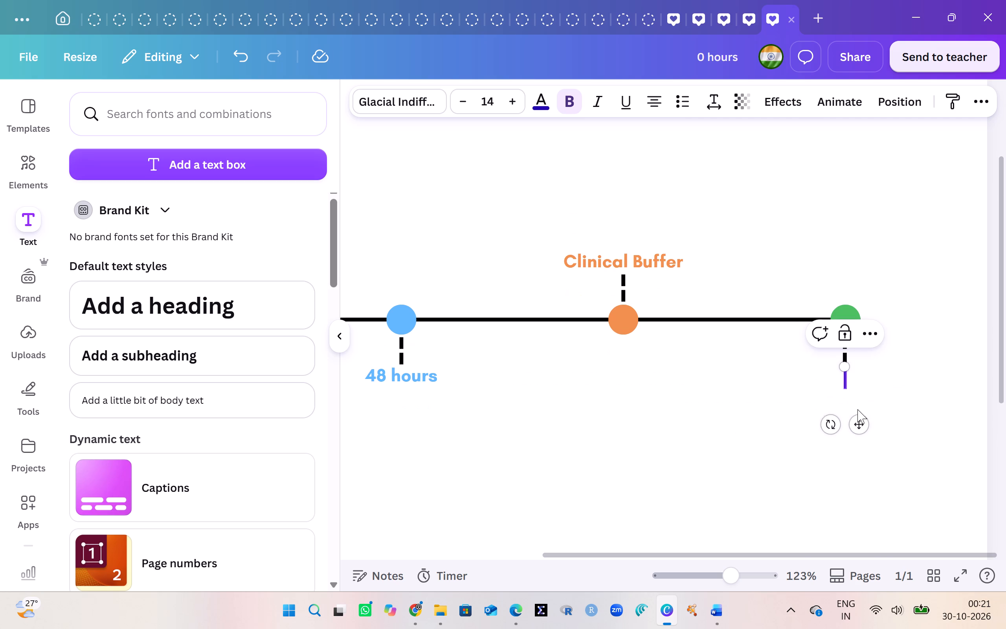
pyautogui.scroll(-5, 857, 409)
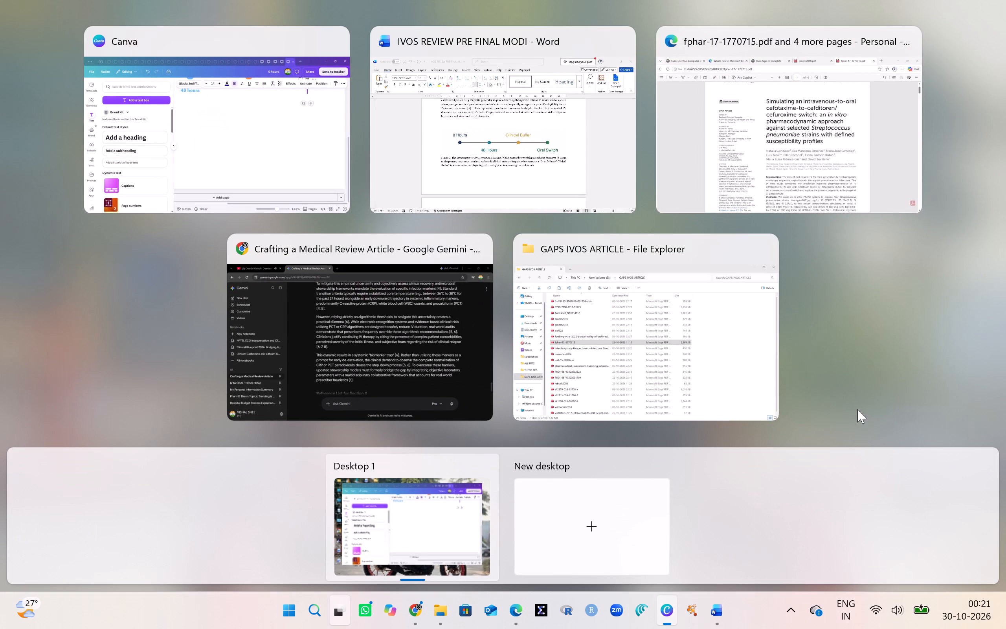
pyautogui.hotkey('shift', 'o')
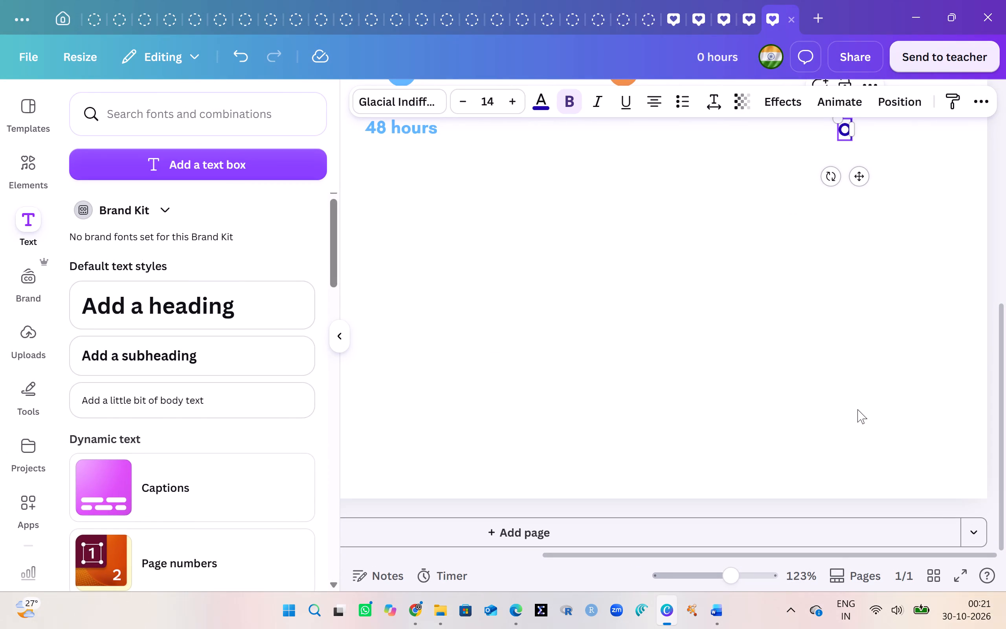
pyautogui.write('ral Sw')
pyautogui.write('itch')
# Recolour the "Oral Switch" label in the same green as its circle.
pyautogui.hotkey('ctrl', 'a')
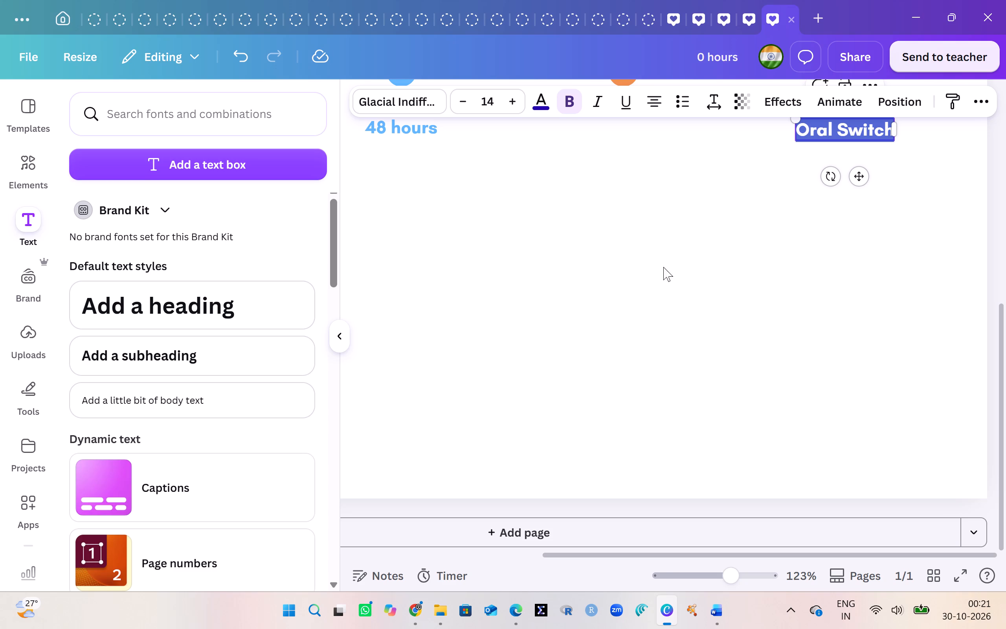
pyautogui.click(546, 105)
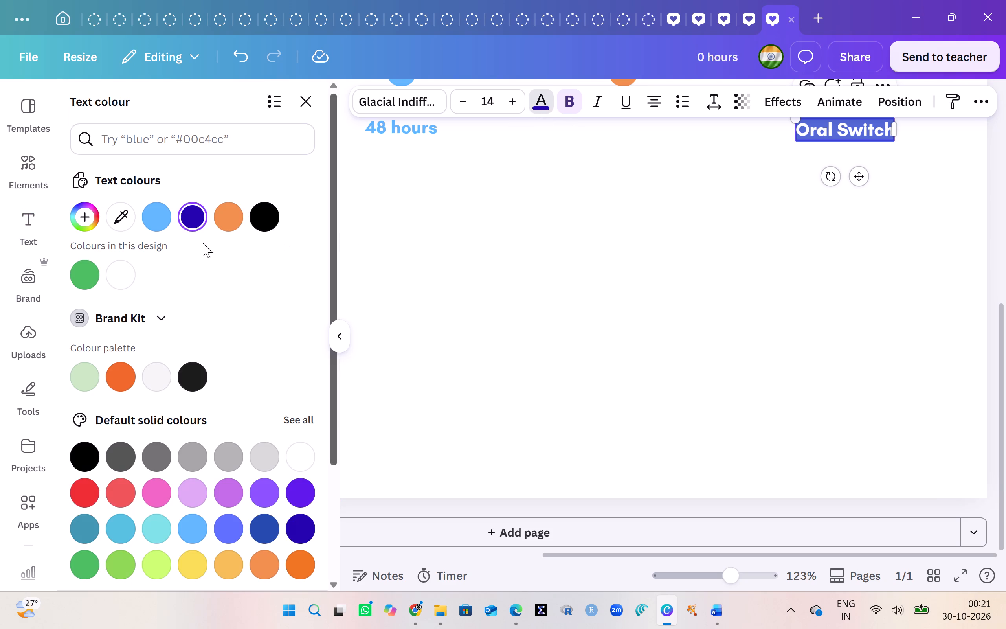
pyautogui.click(89, 270)
pyautogui.click(637, 336)
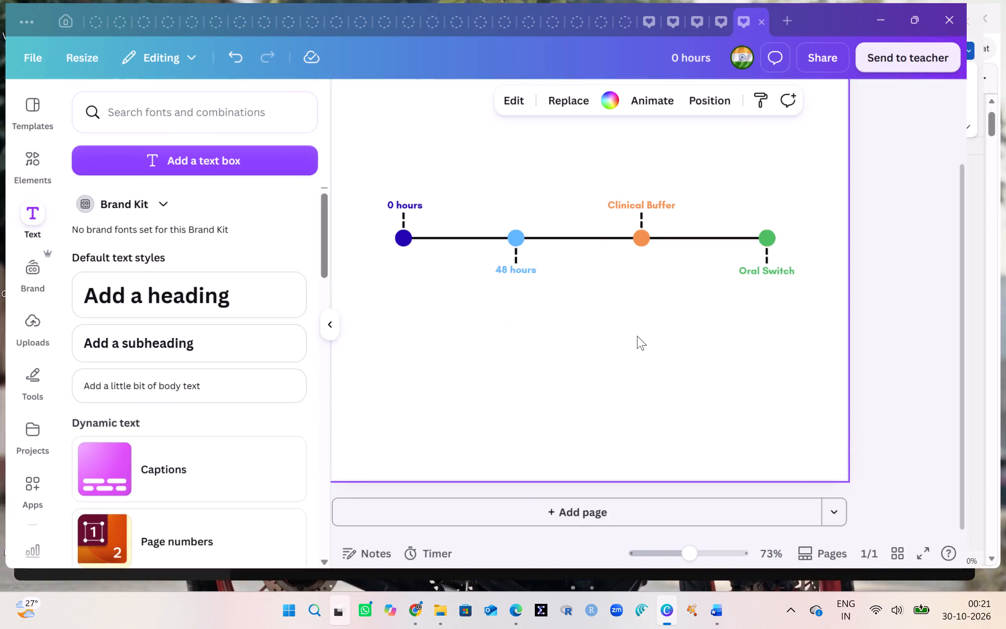
# Download the timeline design as a PNG and save it as "0 hours" in the Downloads folder.
pyautogui.click(902, 352)
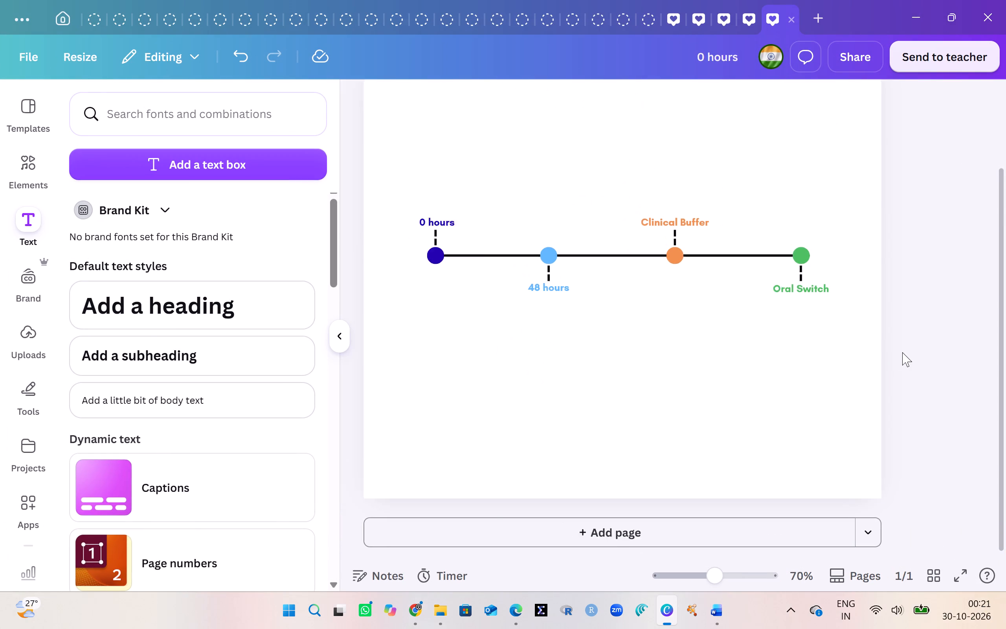
pyautogui.click(870, 58)
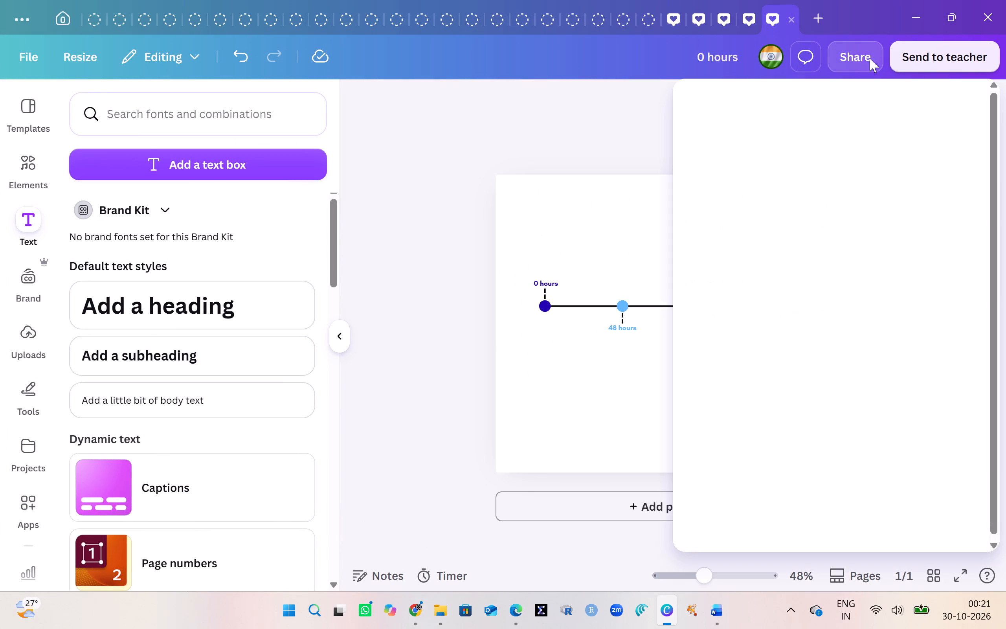
pyautogui.click(712, 431)
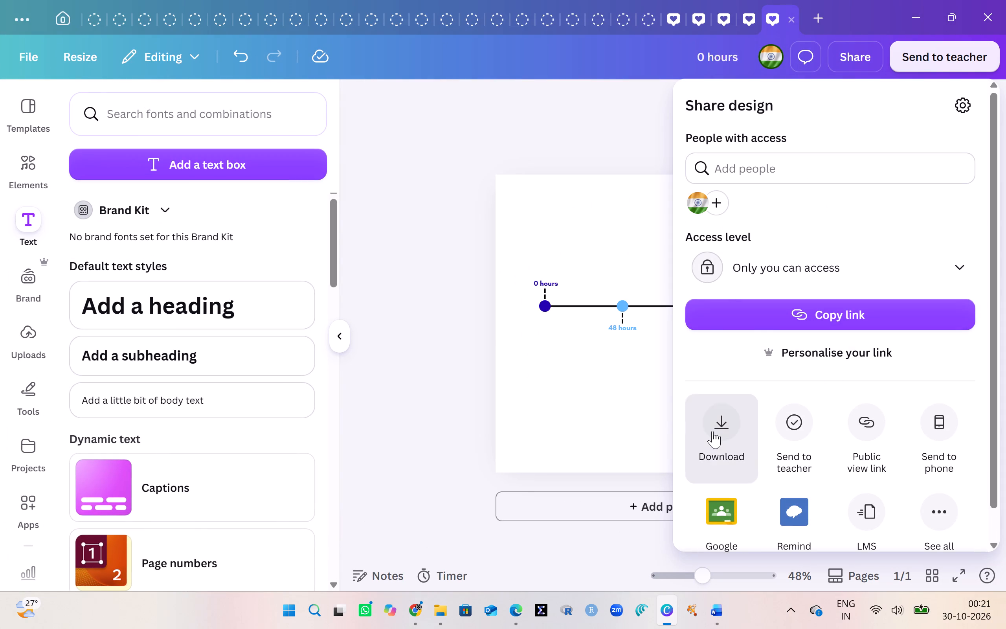
pyautogui.click(753, 399)
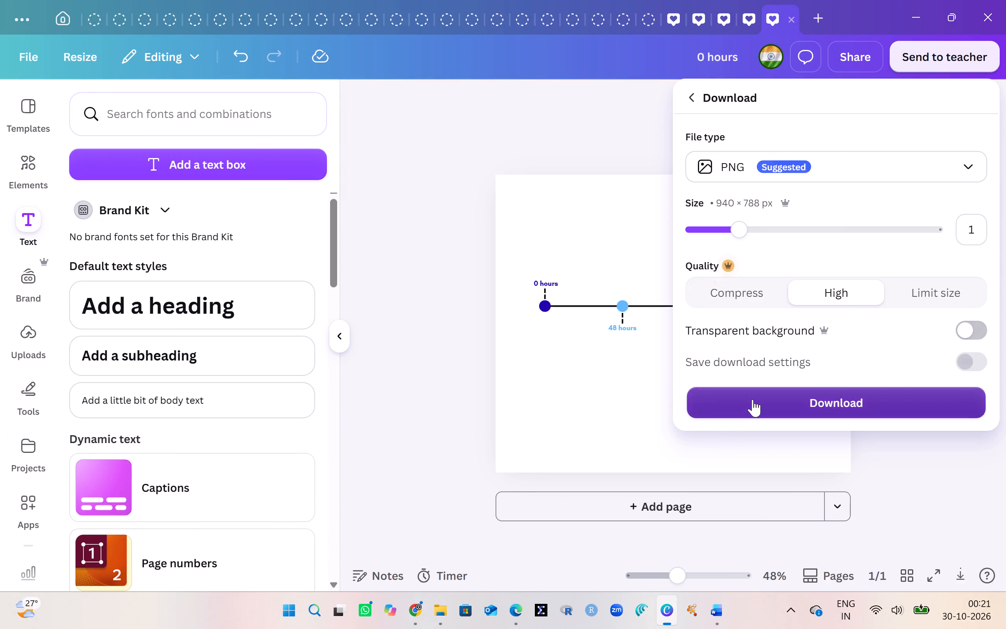
pyautogui.click(716, 556)
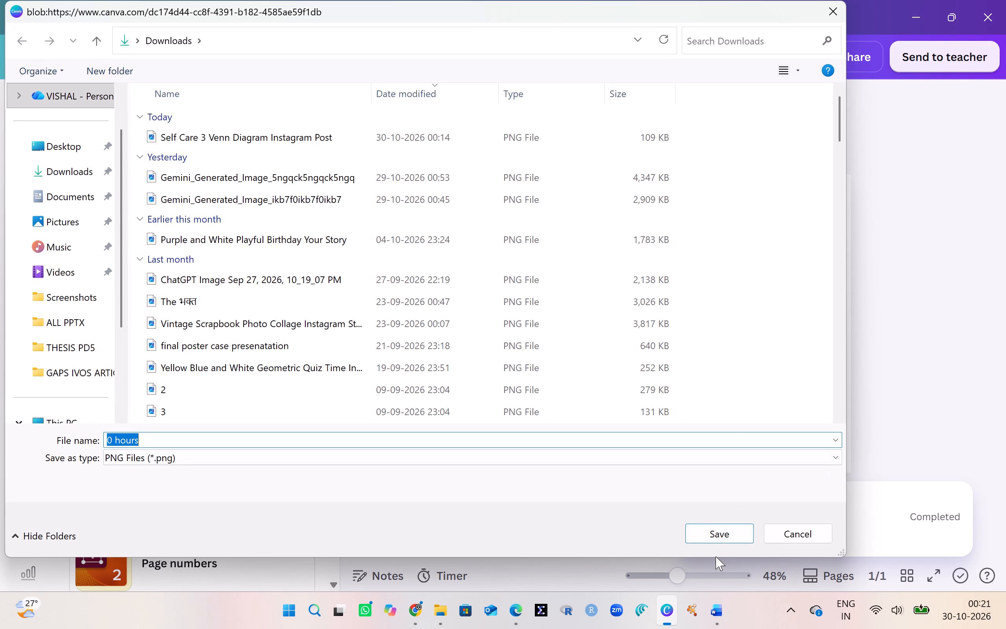
pyautogui.click(706, 531)
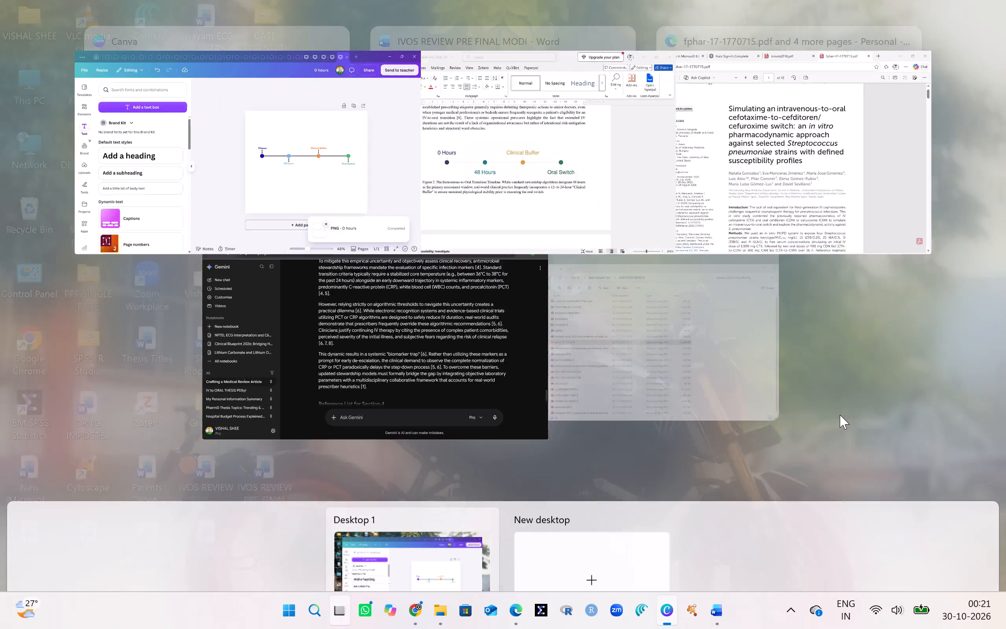
# Switch to the "IVOS REVIEW PRE FINAL MODI" manuscript in Word.
pyautogui.click(517, 140)
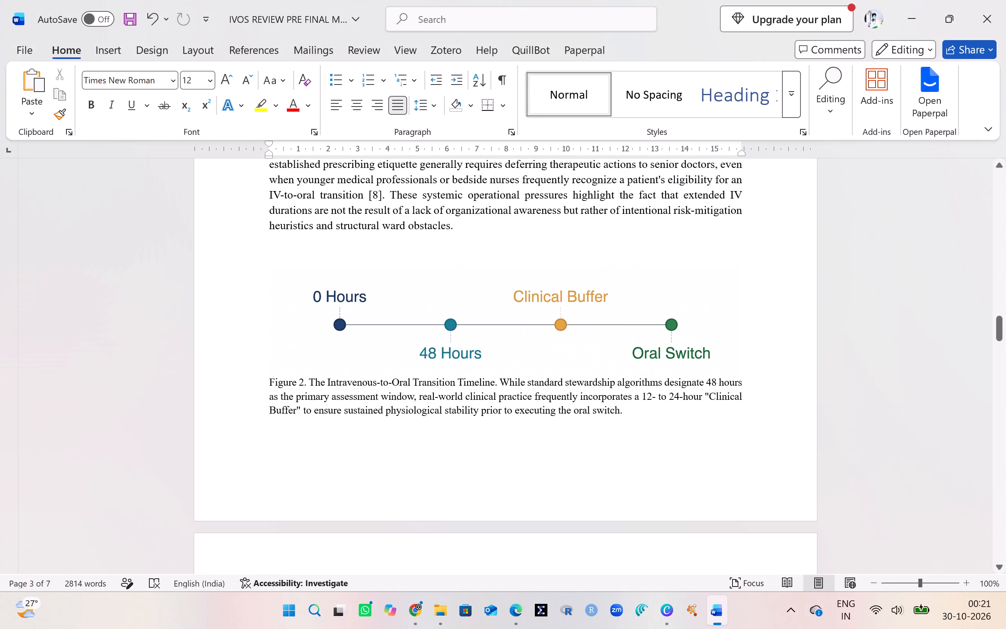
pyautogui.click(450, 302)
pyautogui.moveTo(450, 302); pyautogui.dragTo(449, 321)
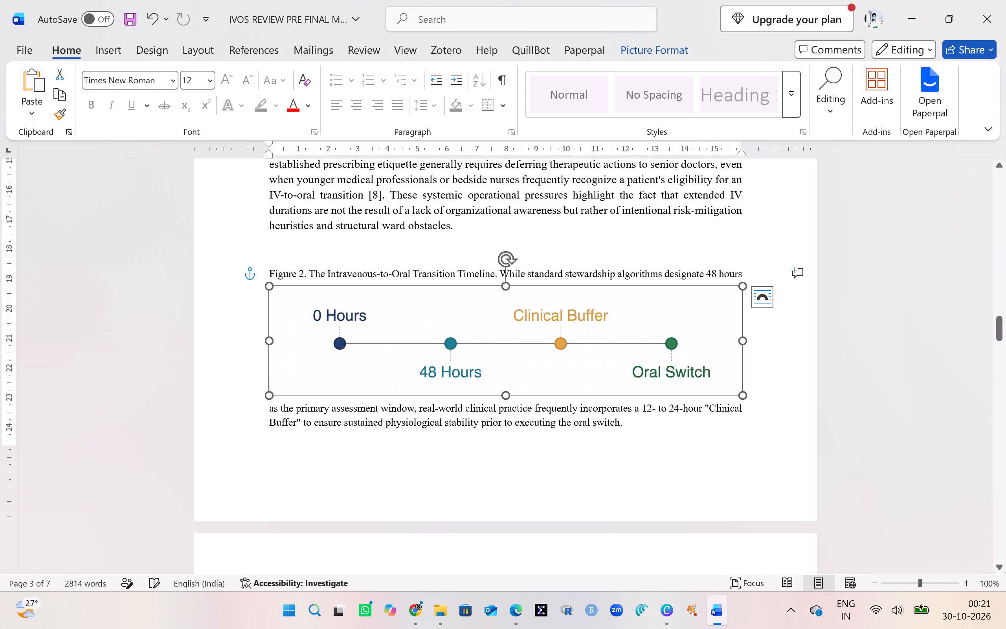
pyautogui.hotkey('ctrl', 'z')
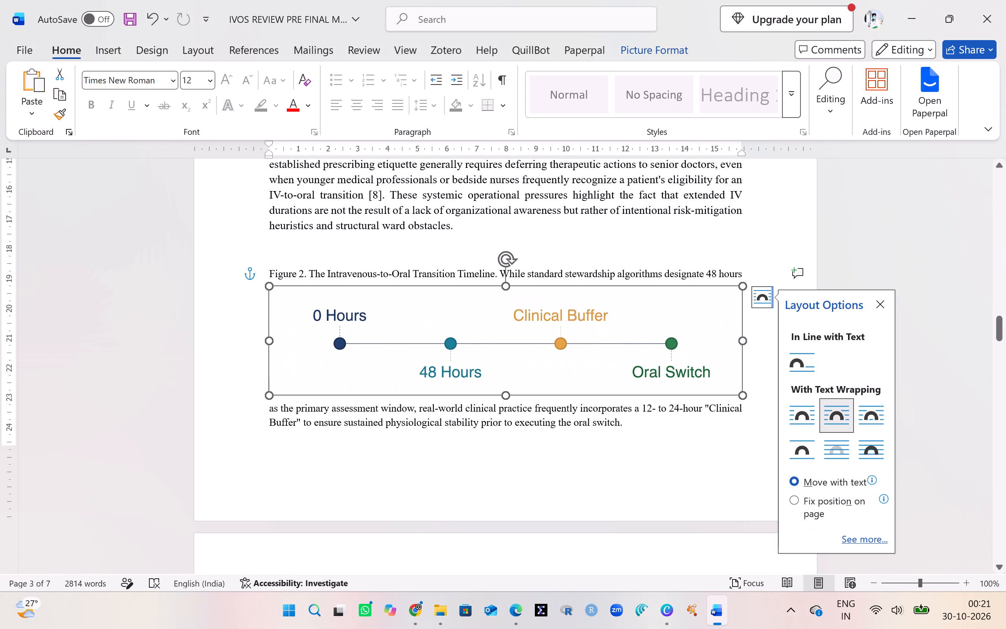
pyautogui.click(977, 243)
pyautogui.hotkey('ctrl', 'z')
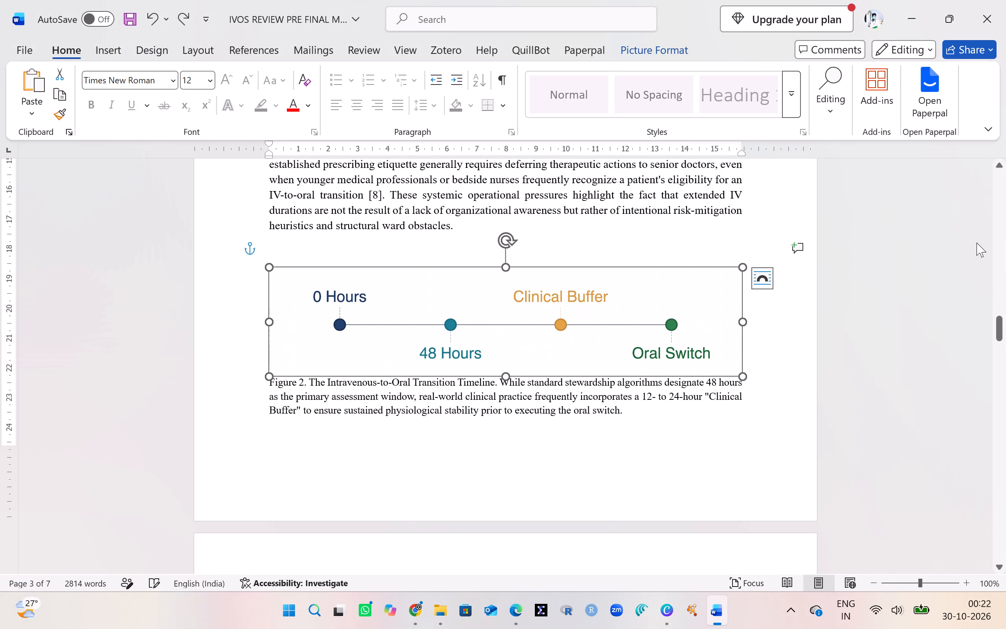
# Replace the Figure 2 timeline picture with the "0 hours" image from the Downloads folder.
pyautogui.rightClick(733, 302)
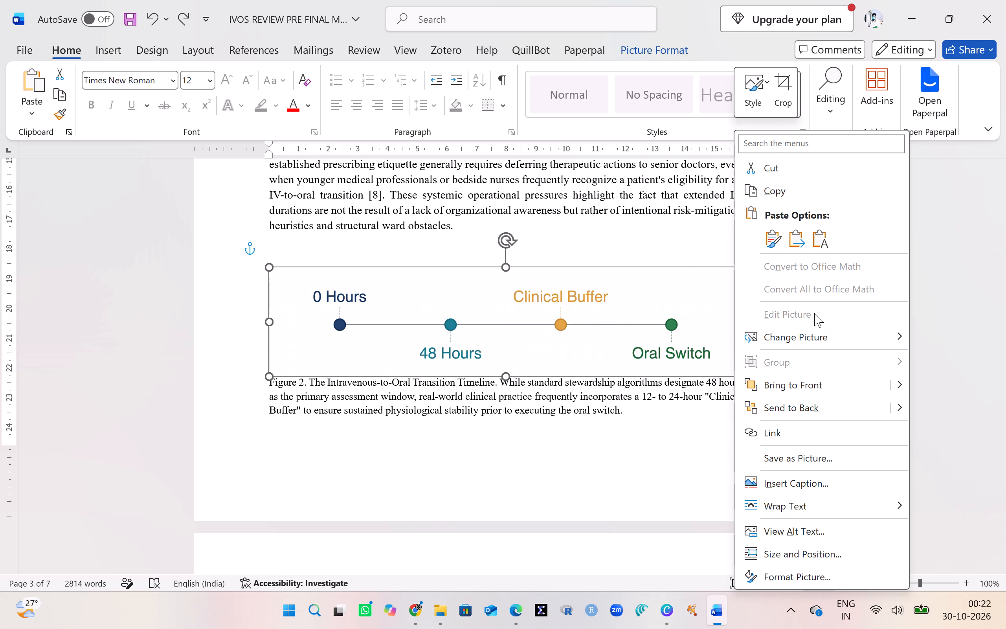
pyautogui.click(816, 338)
pyautogui.click(696, 326)
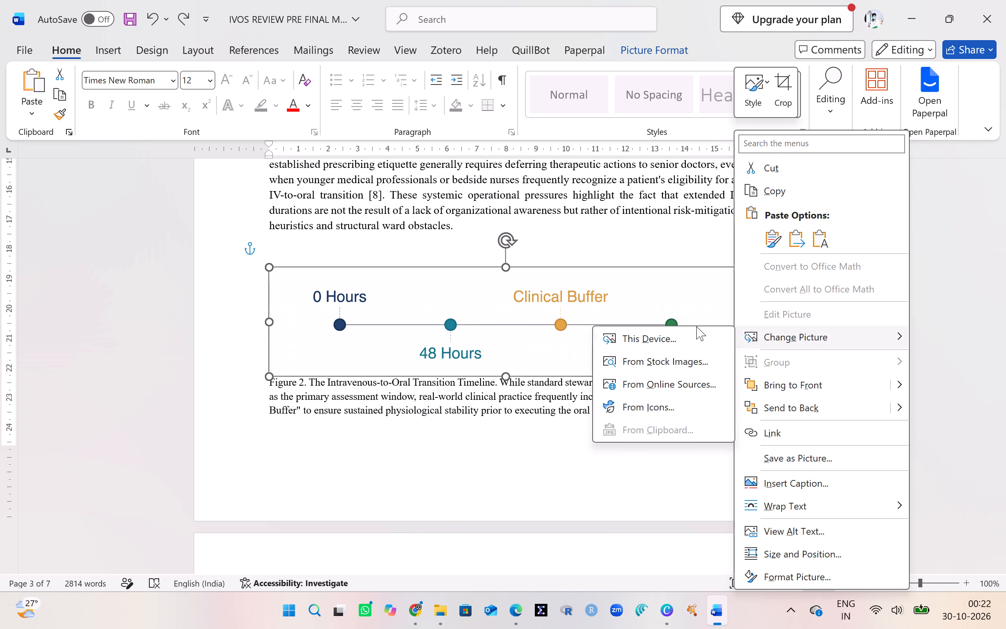
pyautogui.click(696, 334)
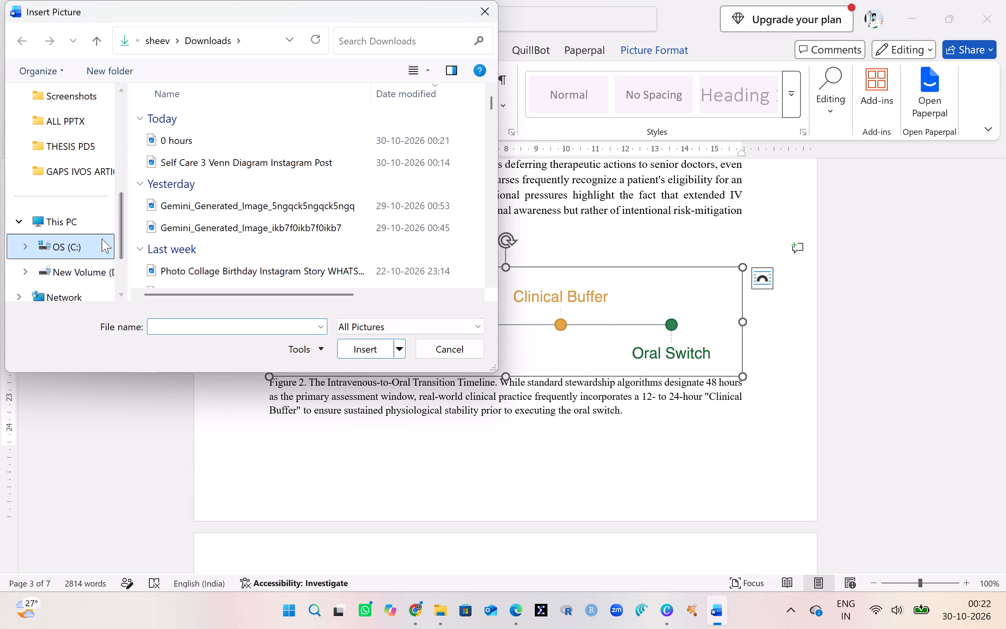
pyautogui.scroll(-1, 88, 269)
pyautogui.click(242, 147)
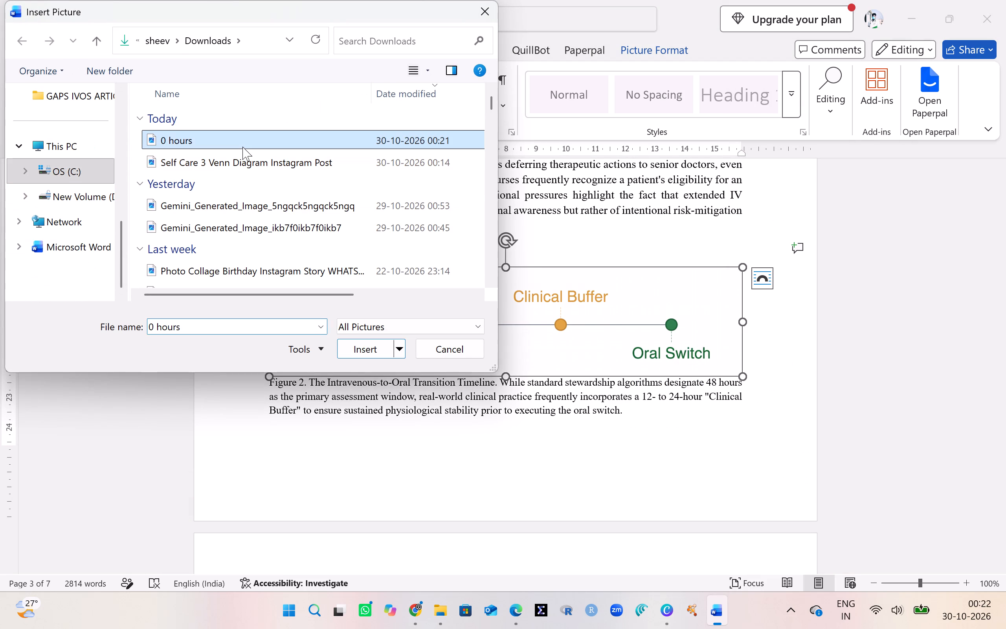
pyautogui.click(356, 353)
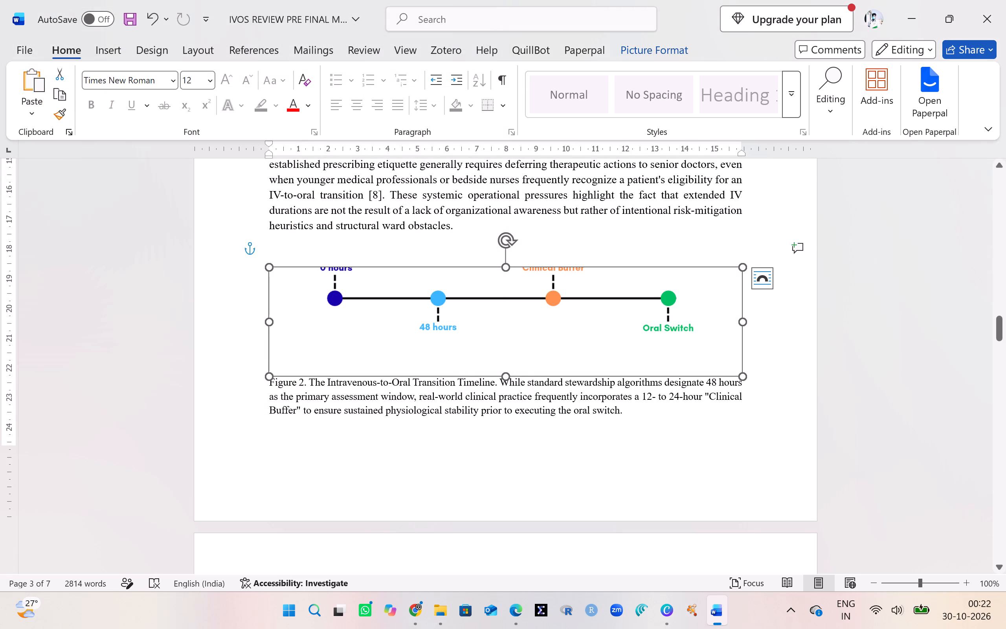
pyautogui.hotkey('ctrl', 'z')
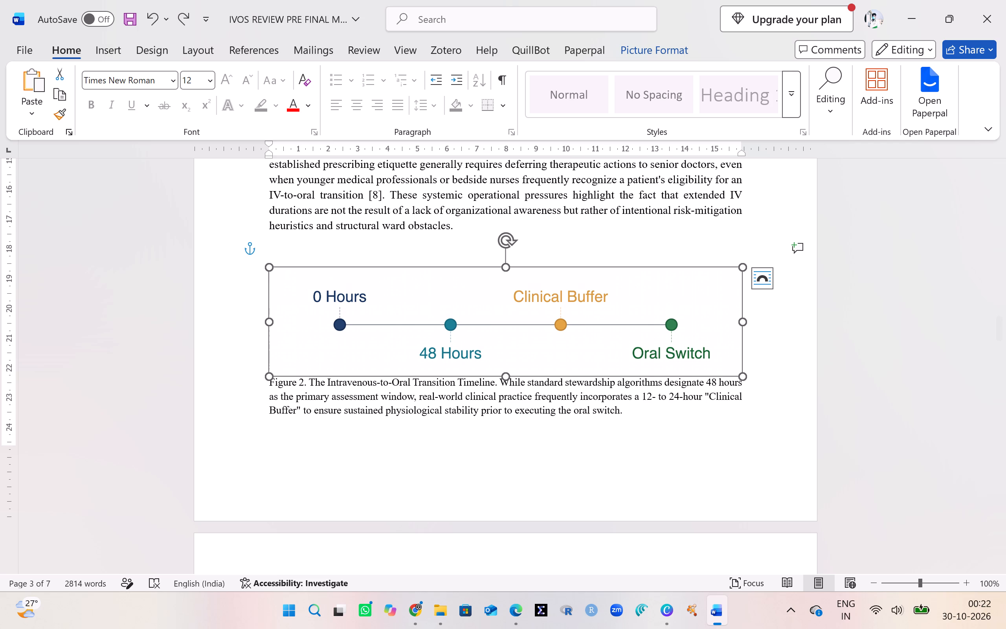
pyautogui.click(178, 13)
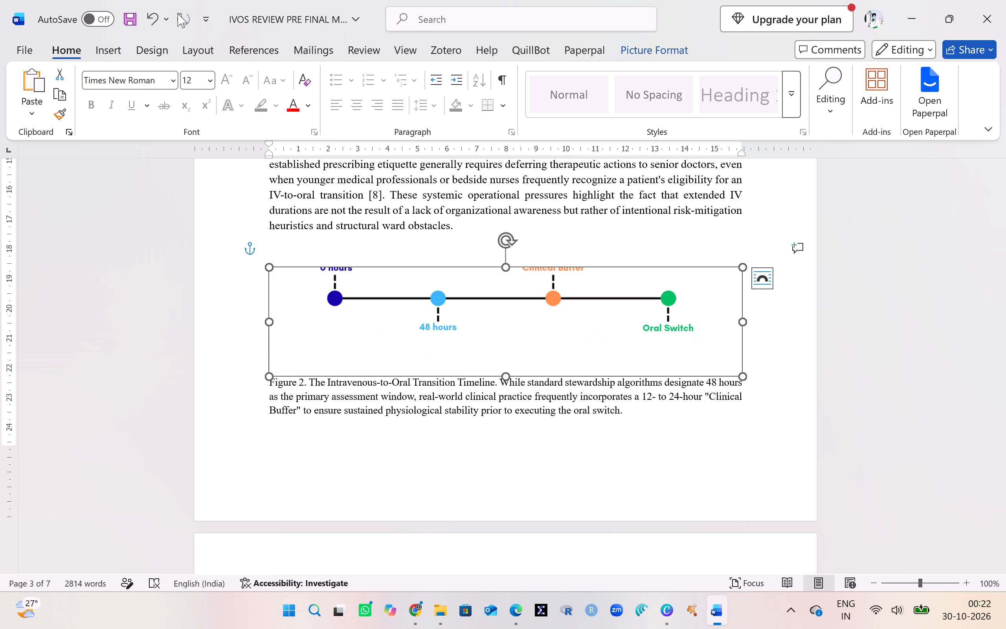
# Crop the Figure 2 picture to about 2.92 cm high, including the full upper labels and trimming the blank lower and side margins.
pyautogui.click(857, 385)
pyautogui.click(654, 331)
pyautogui.click(505, 375)
pyautogui.doubleClick(526, 364)
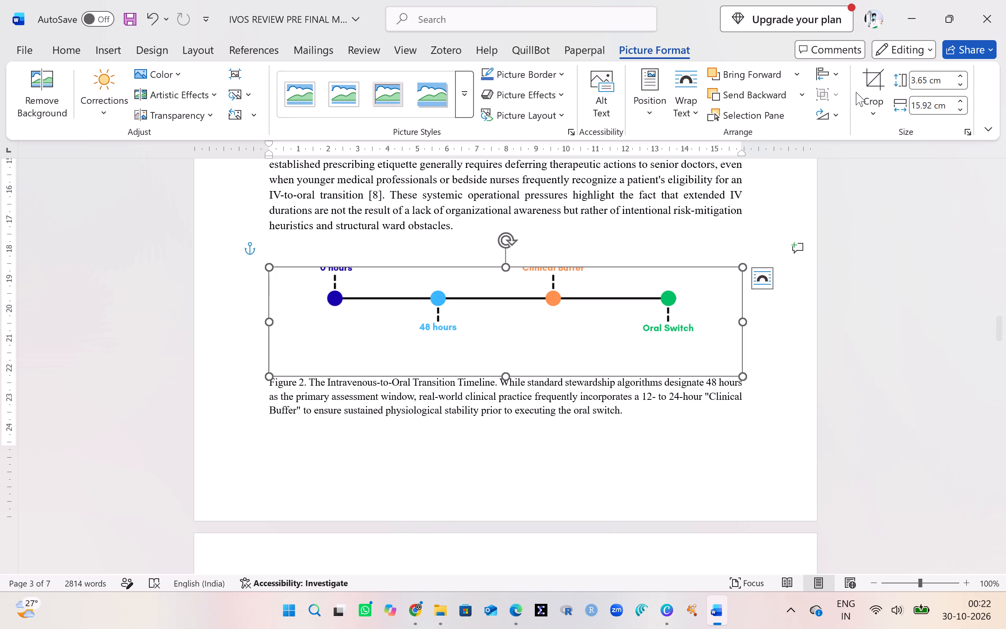
pyautogui.click(859, 88)
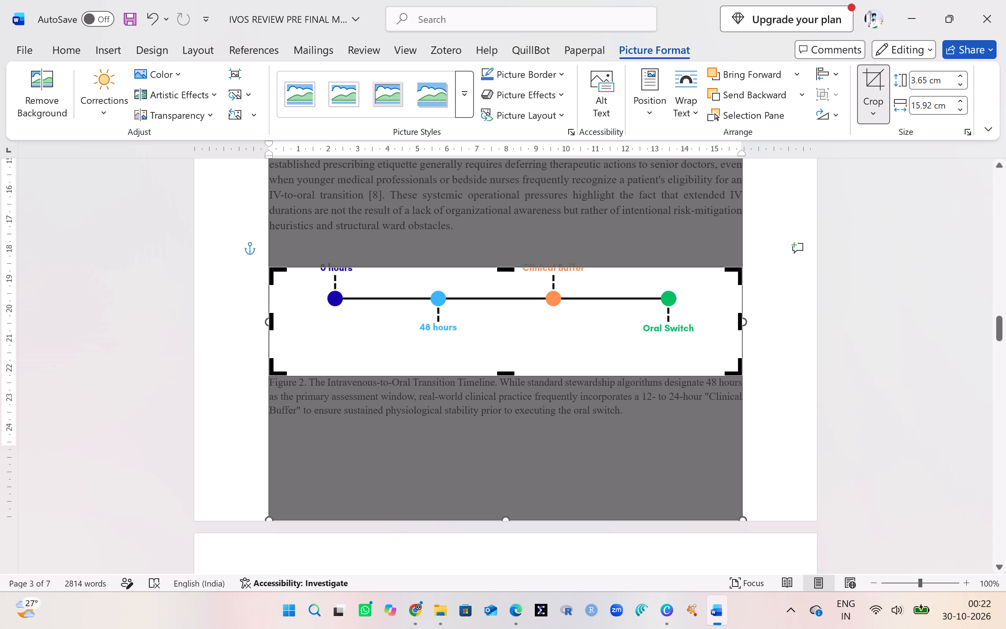
pyautogui.moveTo(504, 271); pyautogui.dragTo(511, 256)
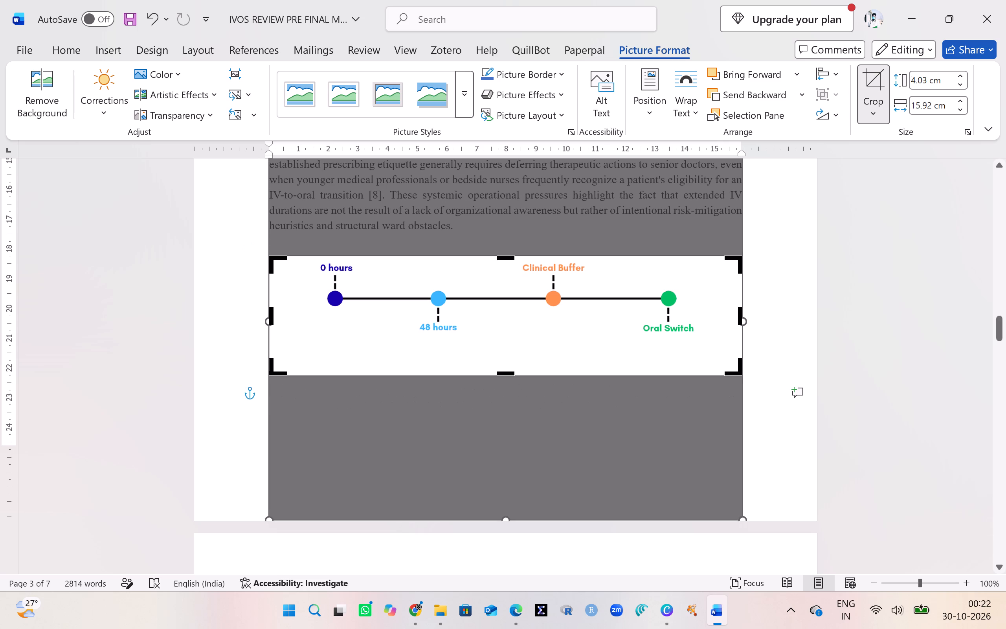
pyautogui.moveTo(508, 373); pyautogui.dragTo(521, 342)
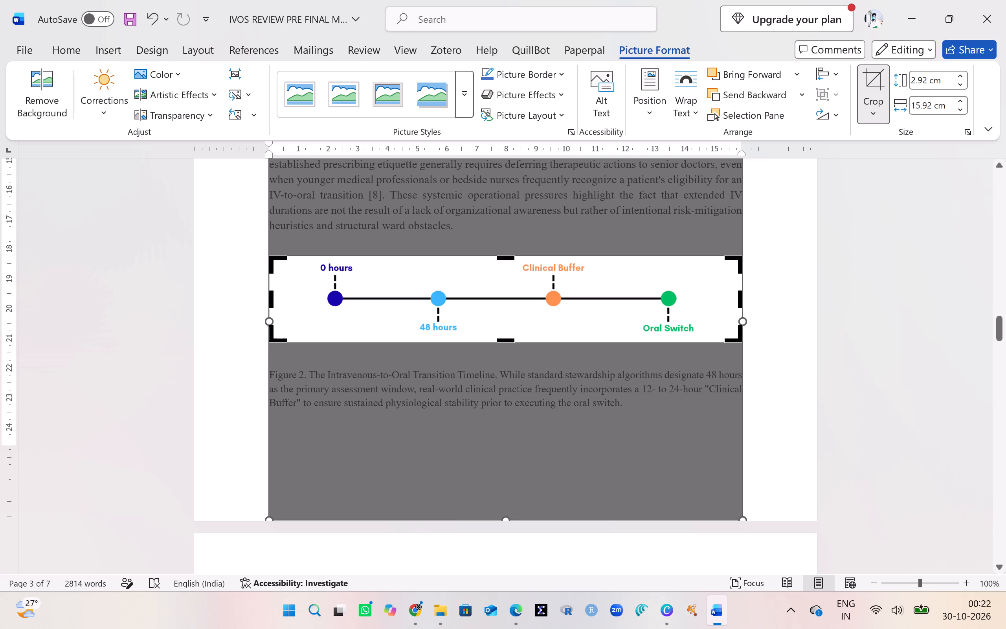
pyautogui.moveTo(738, 300); pyautogui.dragTo(717, 304)
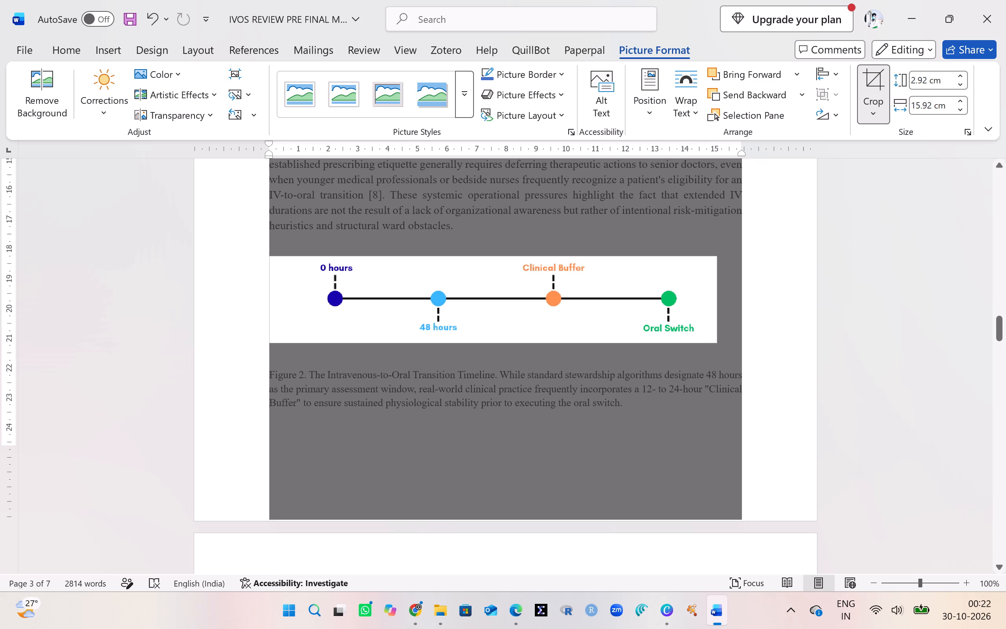
pyautogui.moveTo(717, 304); pyautogui.dragTo(711, 305)
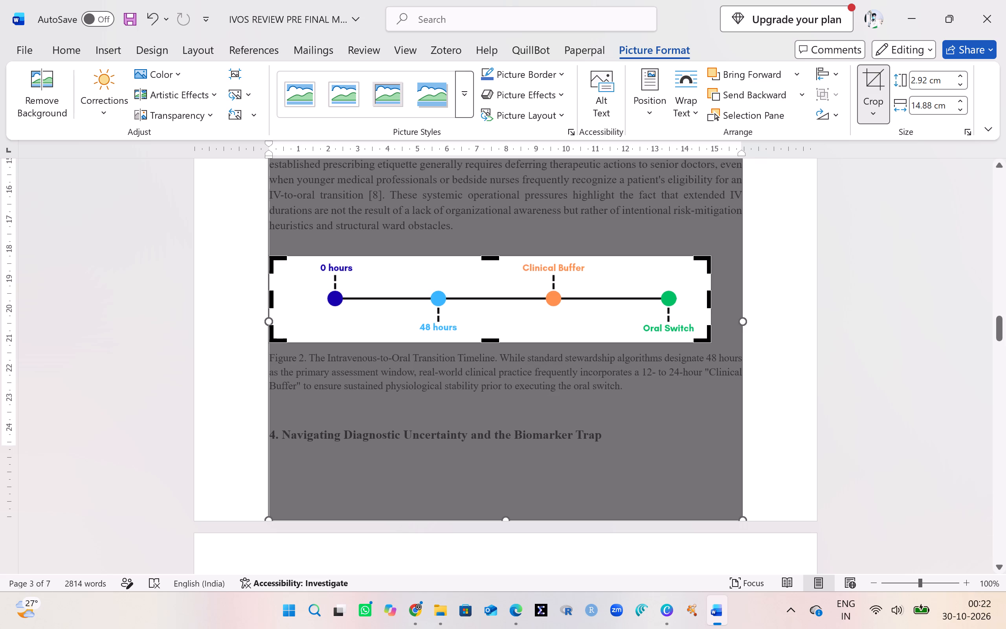
pyautogui.moveTo(270, 296); pyautogui.dragTo(290, 303)
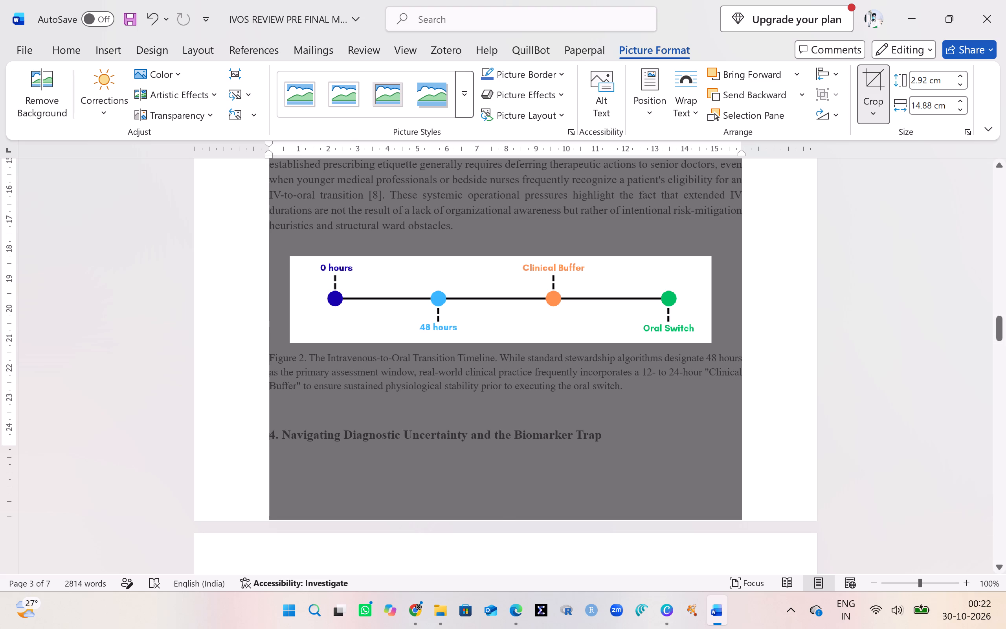
pyautogui.moveTo(290, 303); pyautogui.dragTo(290, 303)
pyautogui.click(857, 343)
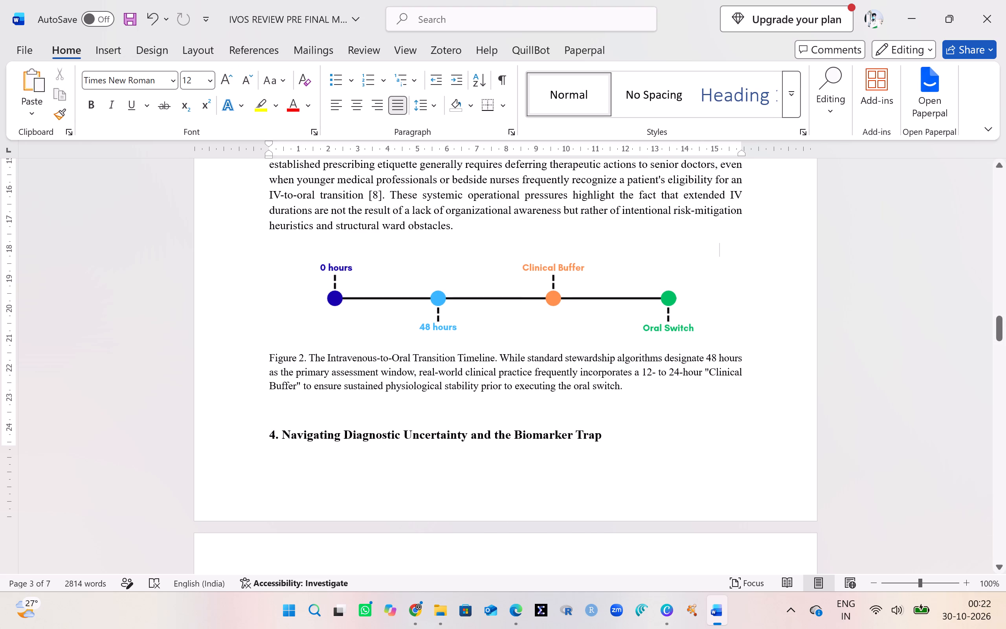
# Insert a blank line below the Figure 2 caption, before the heading "4. Navigating Diagnostic Uncertainty and the Biomarker Trap".
pyautogui.scroll(-1, 857, 343)
pyautogui.click(591, 317)
pyautogui.press('Return')
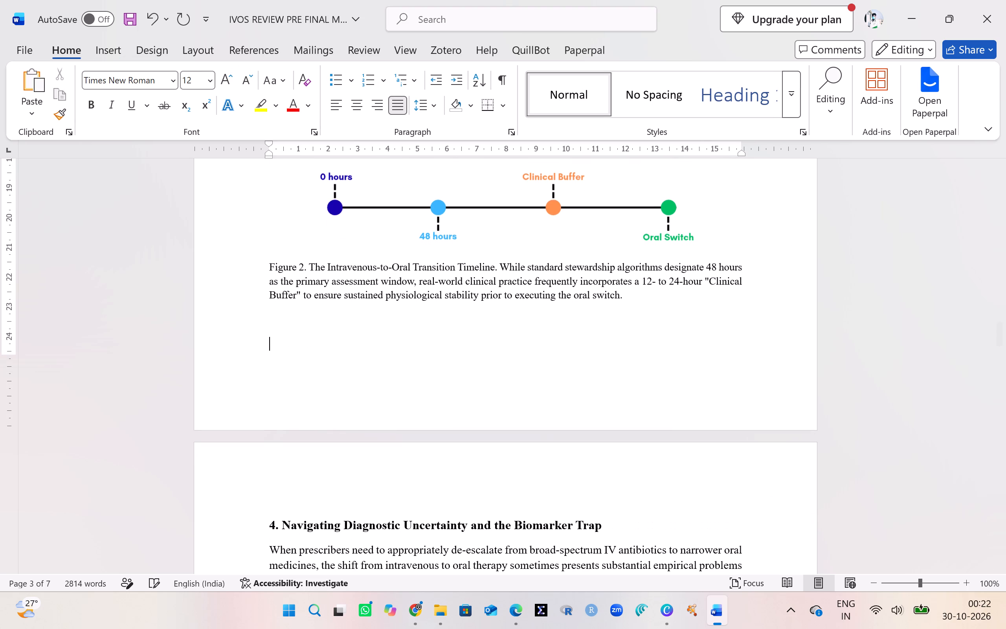
# Look through the manuscript's pages from the abstract to section 6, checking the layout around Figure 2.
pyautogui.scroll(2, 591, 317)
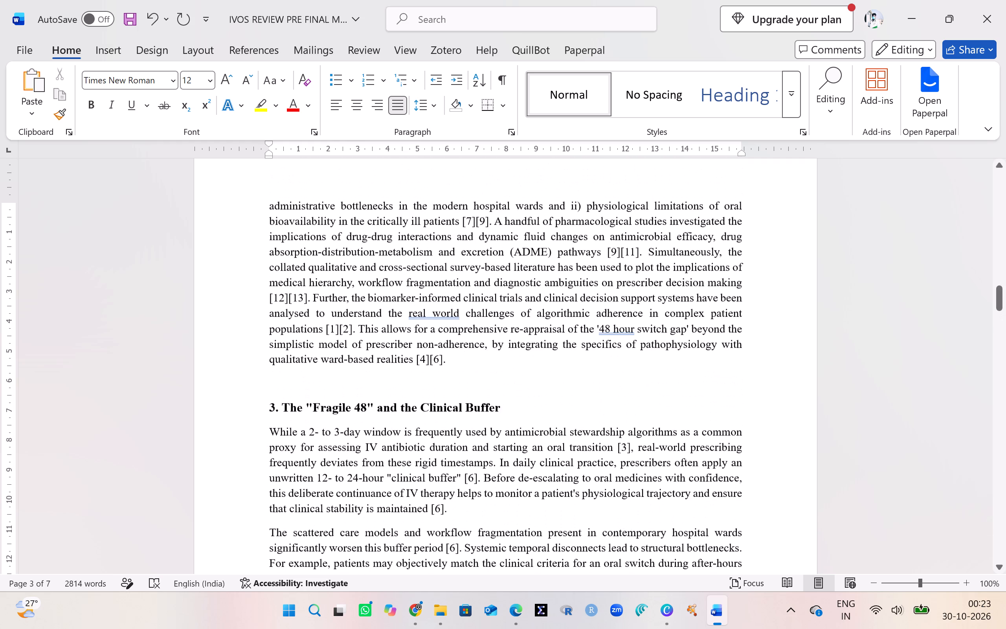
pyautogui.scroll(14, 591, 317)
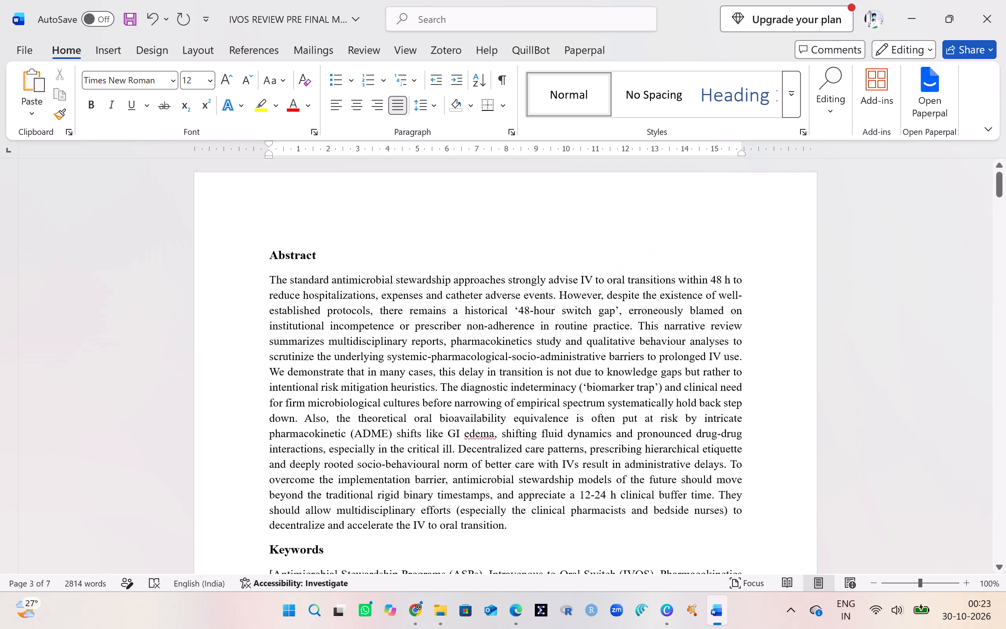
pyautogui.scroll(-11, 591, 317)
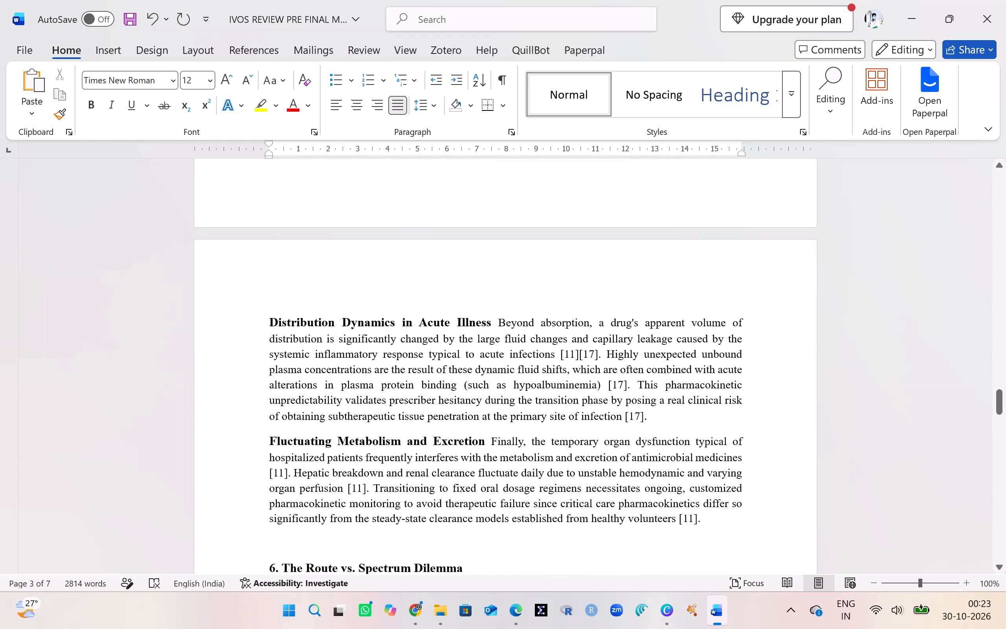
pyautogui.scroll(5, 591, 317)
pyautogui.scroll(-4, 591, 317)
pyautogui.scroll(2, 591, 317)
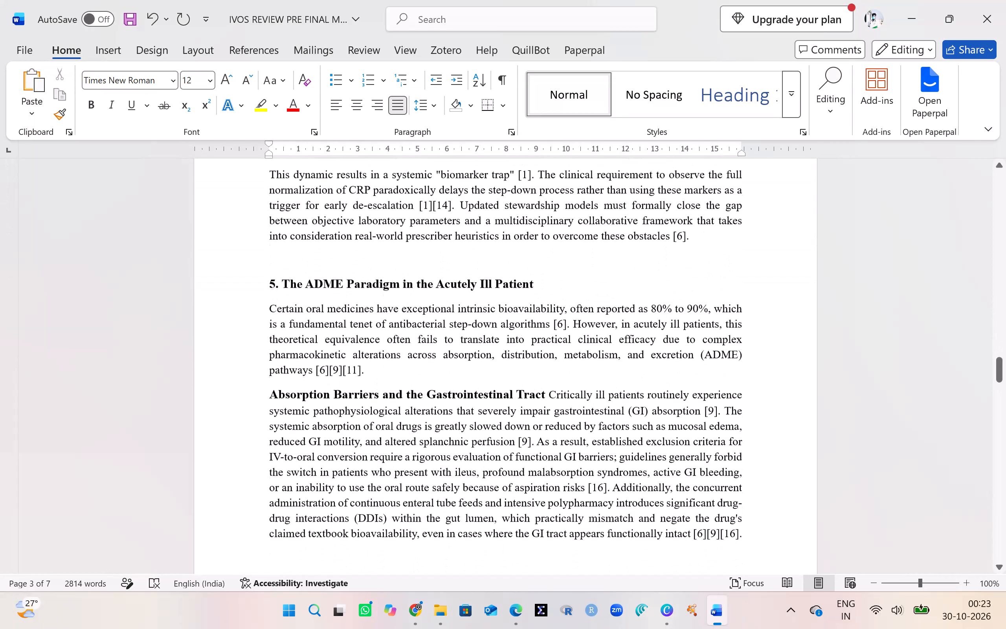
pyautogui.scroll(3, 591, 317)
pyautogui.scroll(-1, 591, 317)
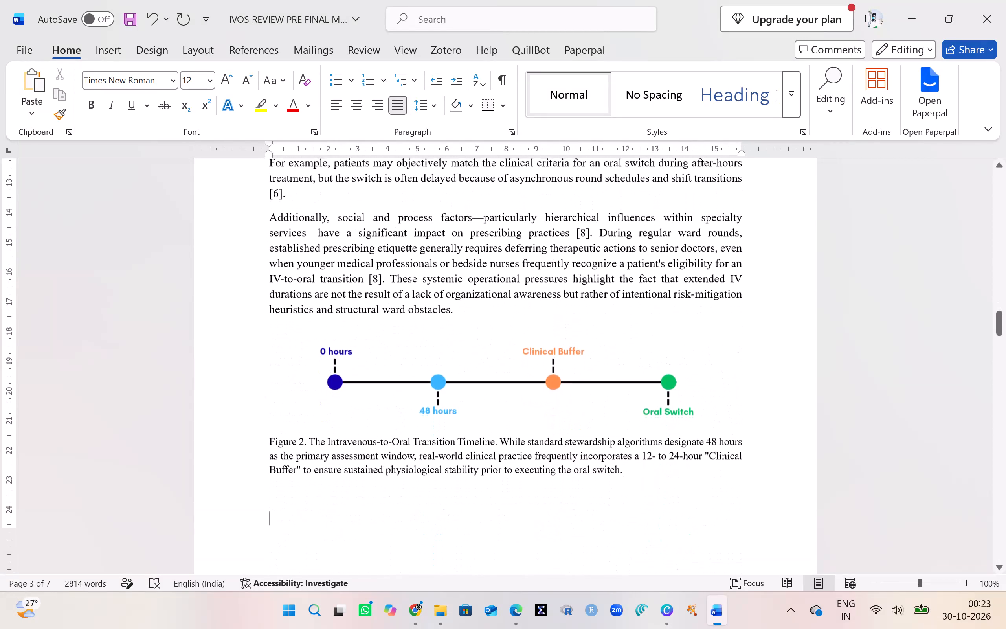
# Add the heading text "REFERENCES:" below the final conclusion paragraph on the last page, removing one blank line above it.
pyautogui.scroll(-3, 591, 317)
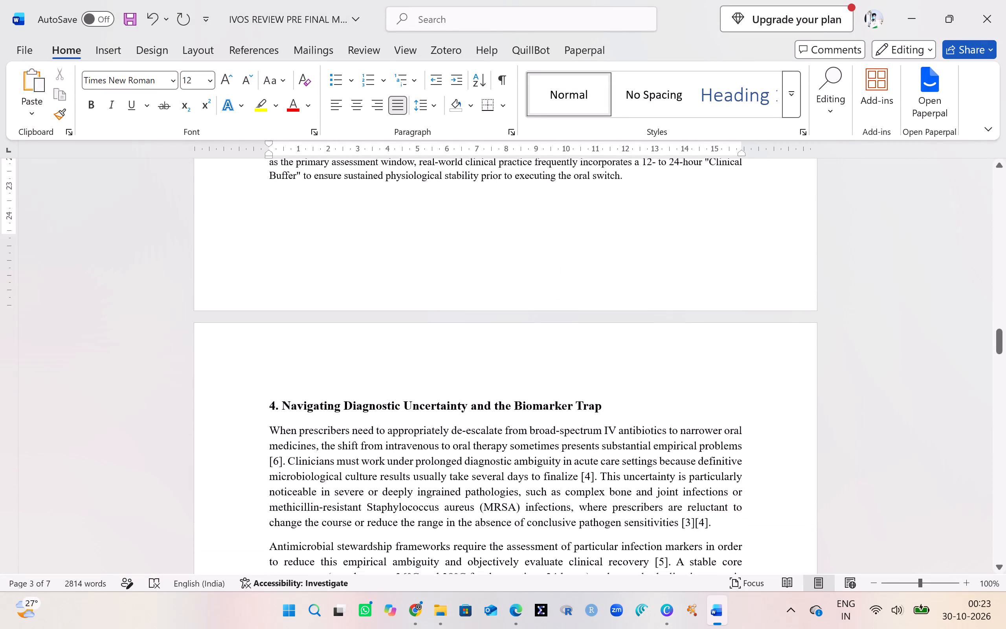
pyautogui.scroll(-12, 591, 317)
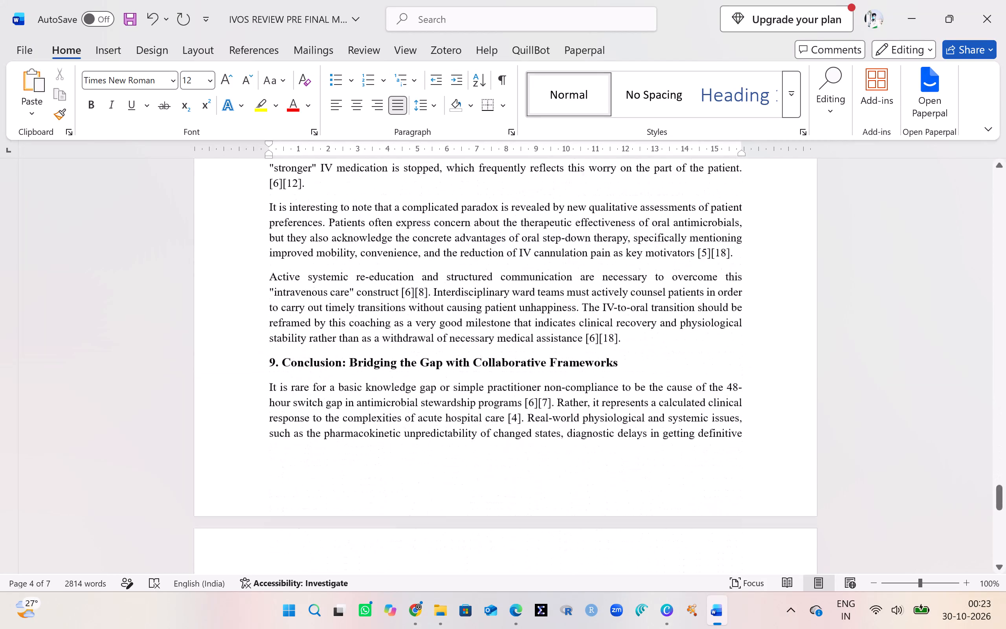
pyautogui.scroll(-9, 591, 317)
pyautogui.scroll(3, 591, 317)
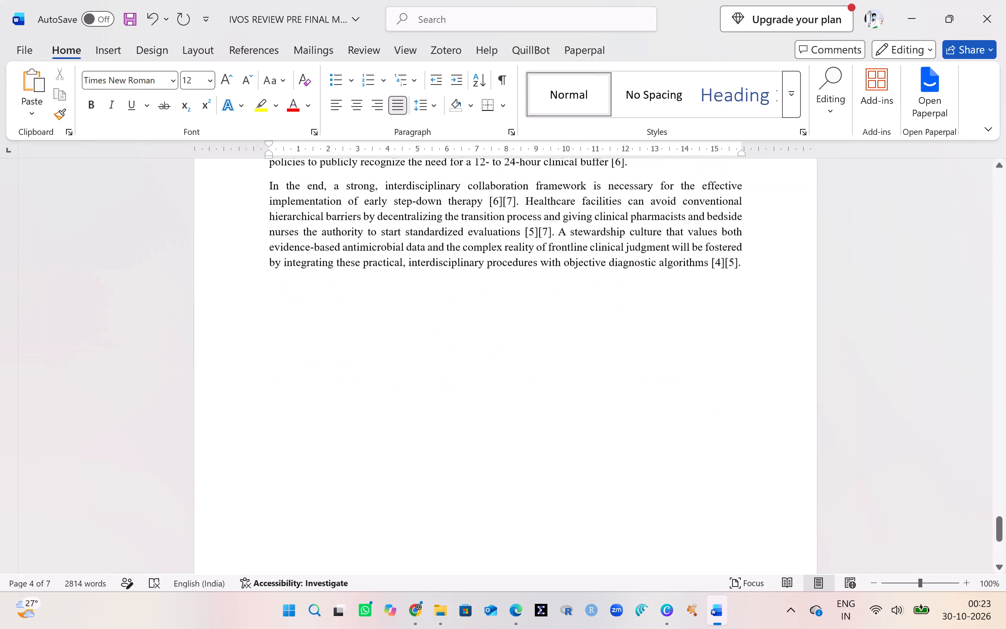
pyautogui.moveTo(188, 274); pyautogui.dragTo(309, 367)
pyautogui.click(309, 367)
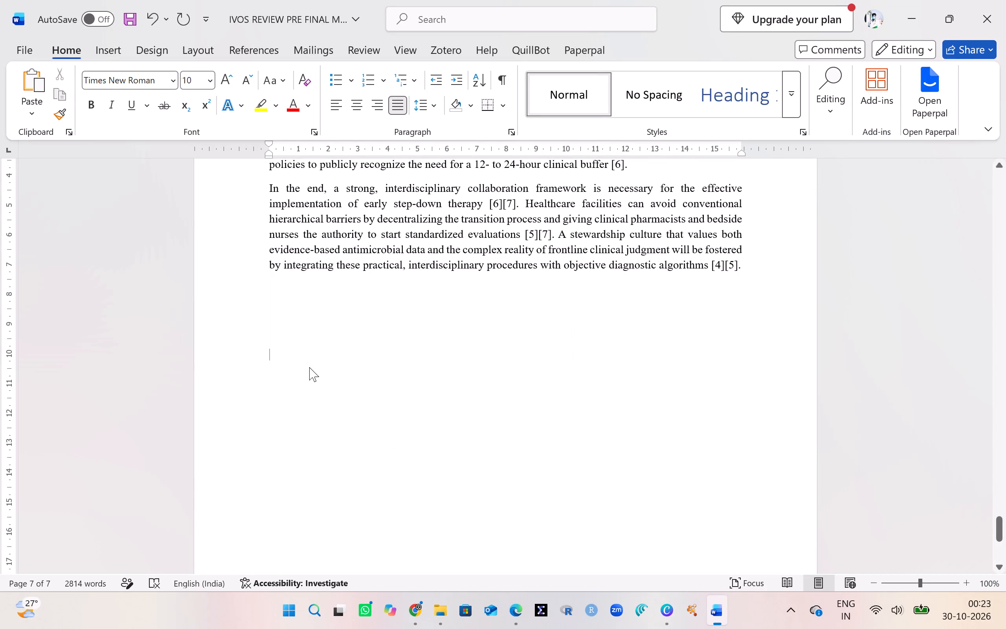
pyautogui.press('BackSpace')
pyautogui.write('RE')
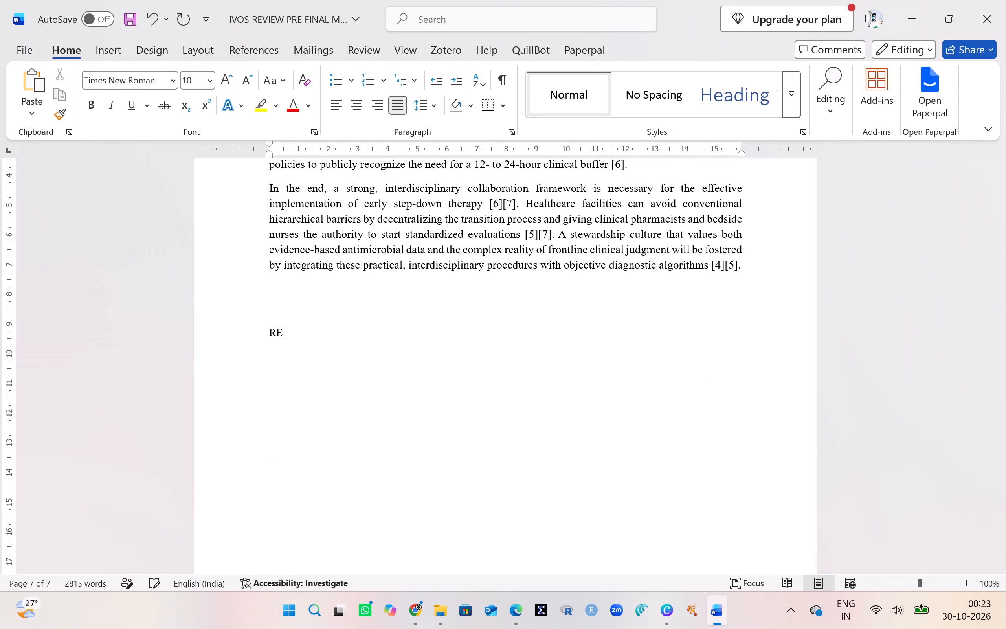
pyautogui.write('FERENCES:')
# Make the "REFERENCES:" heading bold, increase its font size by two increments, and place the cursor on the line below it.
pyautogui.hotkey('shift', 'Left')
pyautogui.hotkey('shift', 'Left')
pyautogui.hotkey('shift', 'Left')
pyautogui.hotkey('shift', 'Left')
pyautogui.hotkey('shift', 'Left')
pyautogui.hotkey('shift', 'Left')
pyautogui.hotkey('shift', 'Left')
pyautogui.hotkey('shift', 'Left')
pyautogui.hotkey('shift', 'Left')
pyautogui.hotkey('shift', 'Left')
pyautogui.hotkey('shift', 'Left')
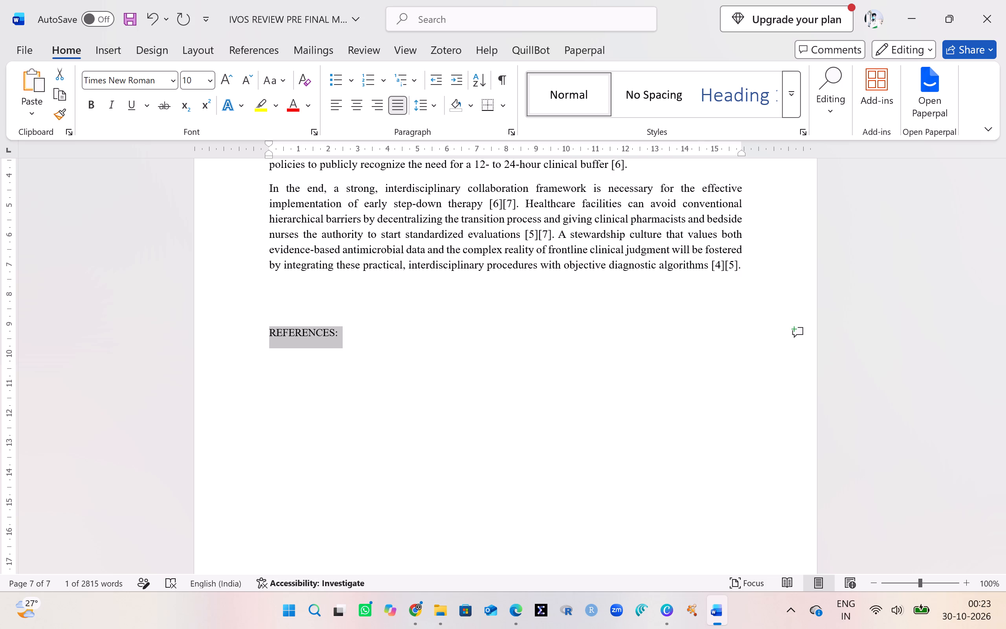
pyautogui.hotkey('ctrl', 'b')
pyautogui.doubleClick(220, 81)
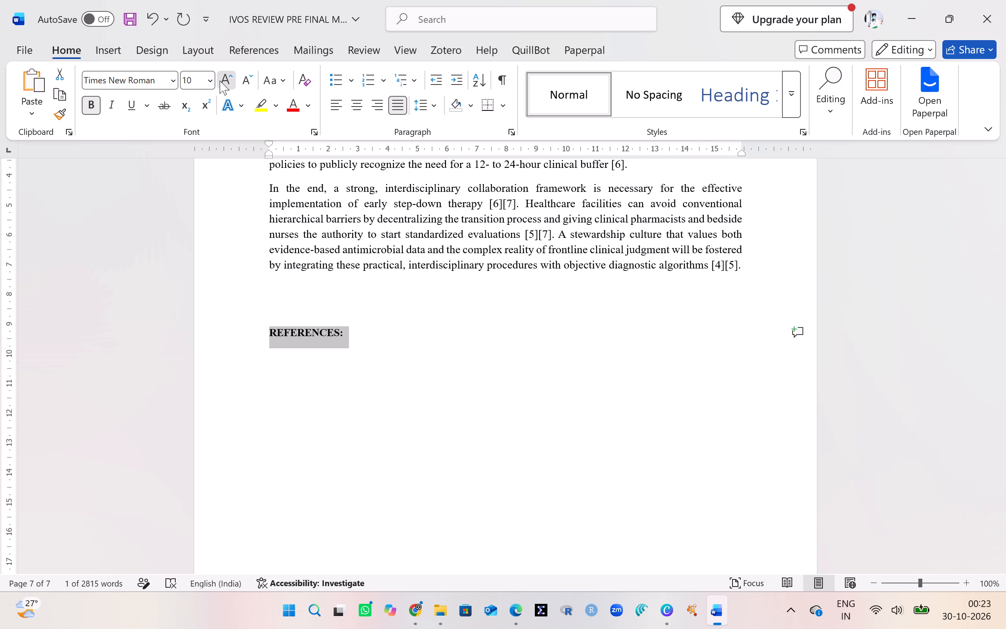
pyautogui.click(472, 433)
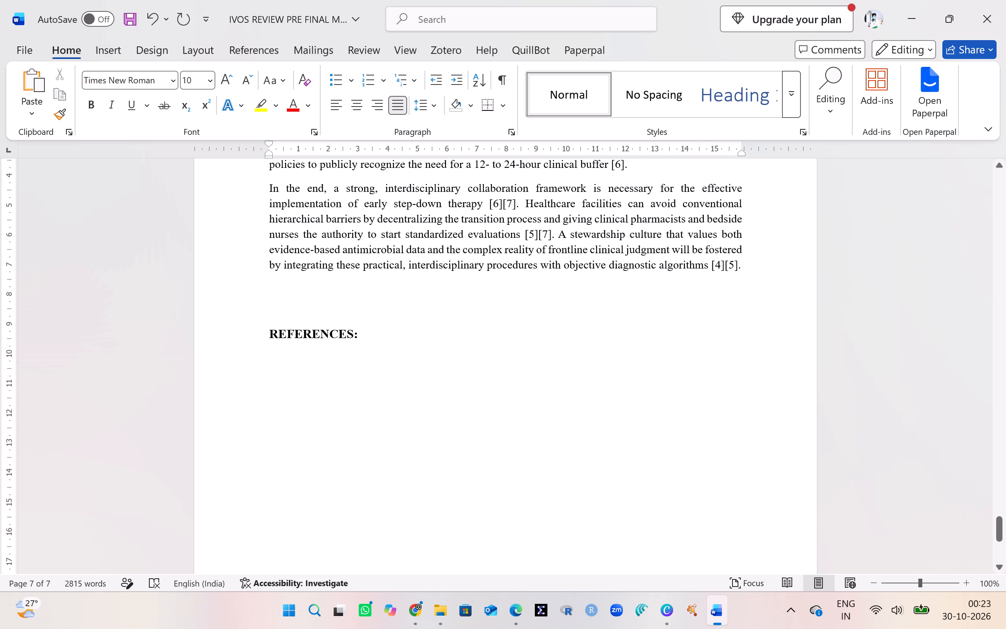
pyautogui.click(276, 364)
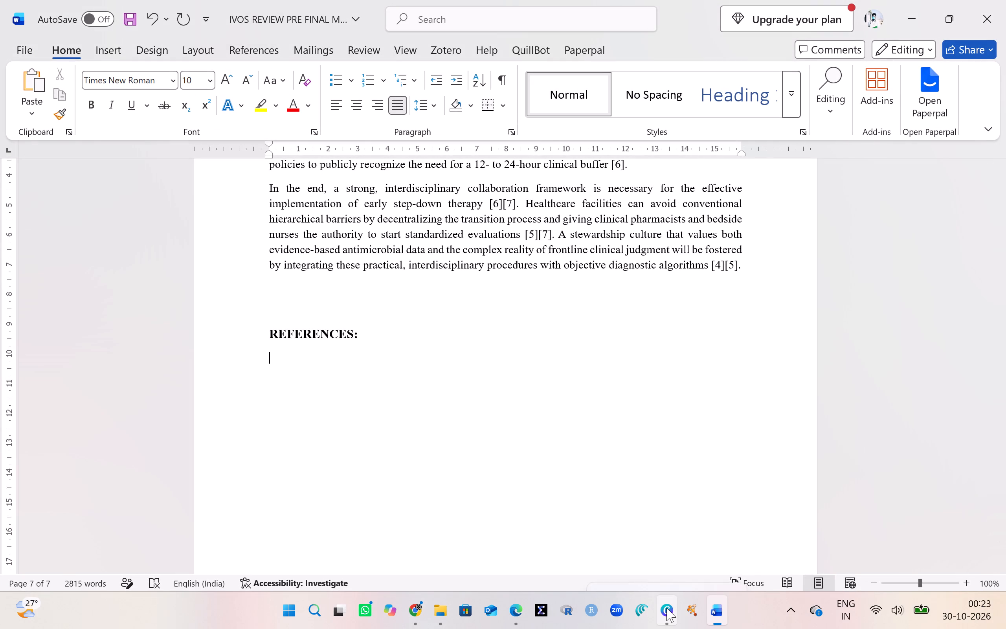
# Switch to Canva and close its window to return to the manuscript.
pyautogui.click(666, 608)
pyautogui.click(995, 0)
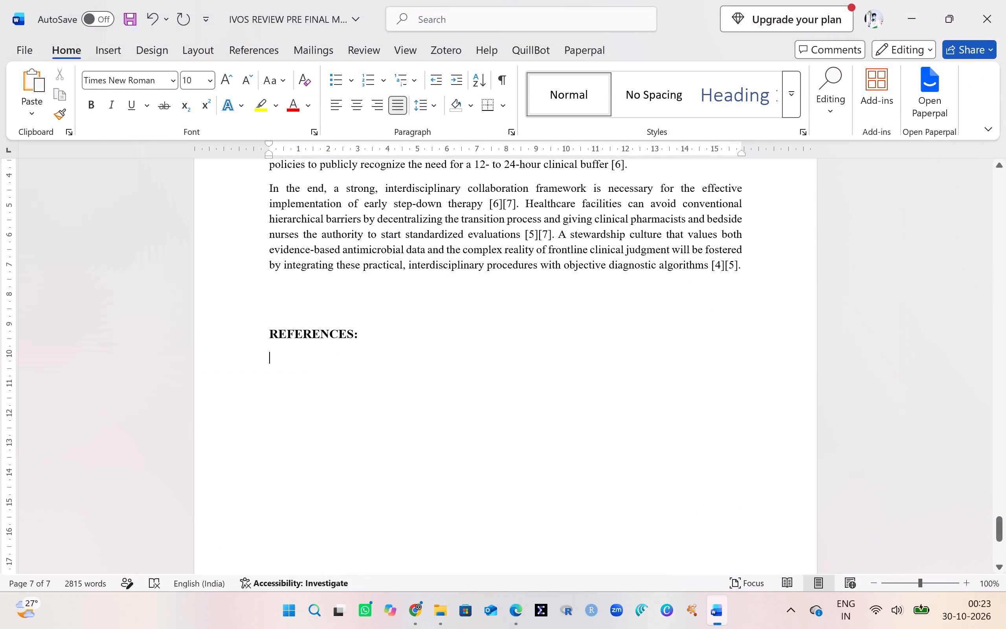
# Switch to the GAPS IVOS ARTICLE folder in File Explorer and open the PDF Bookshelf_NBK614812.
pyautogui.click(518, 616)
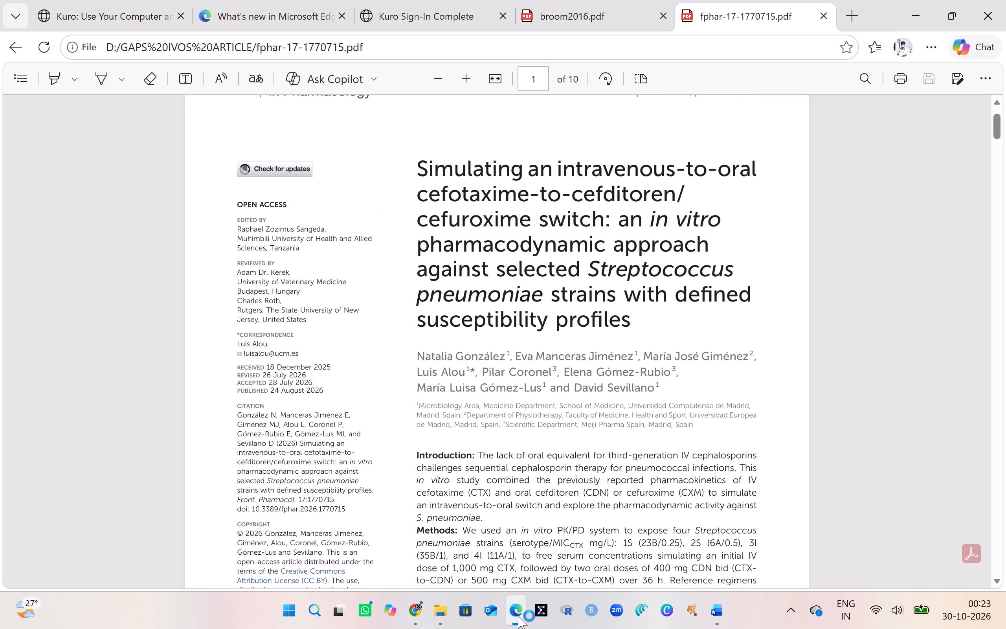
pyautogui.click(518, 616)
pyautogui.click(432, 615)
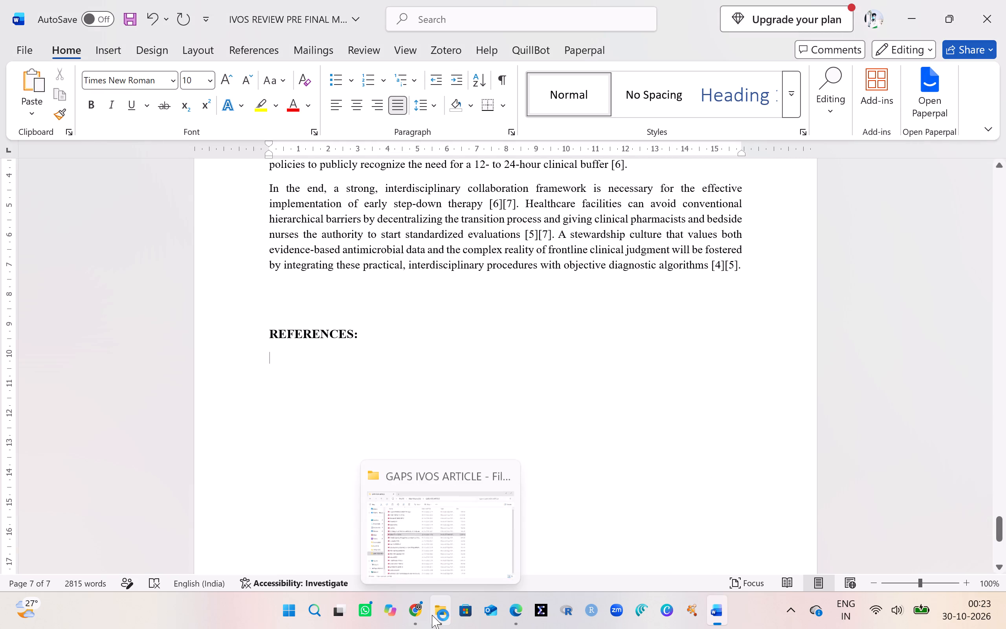
pyautogui.click(772, 312)
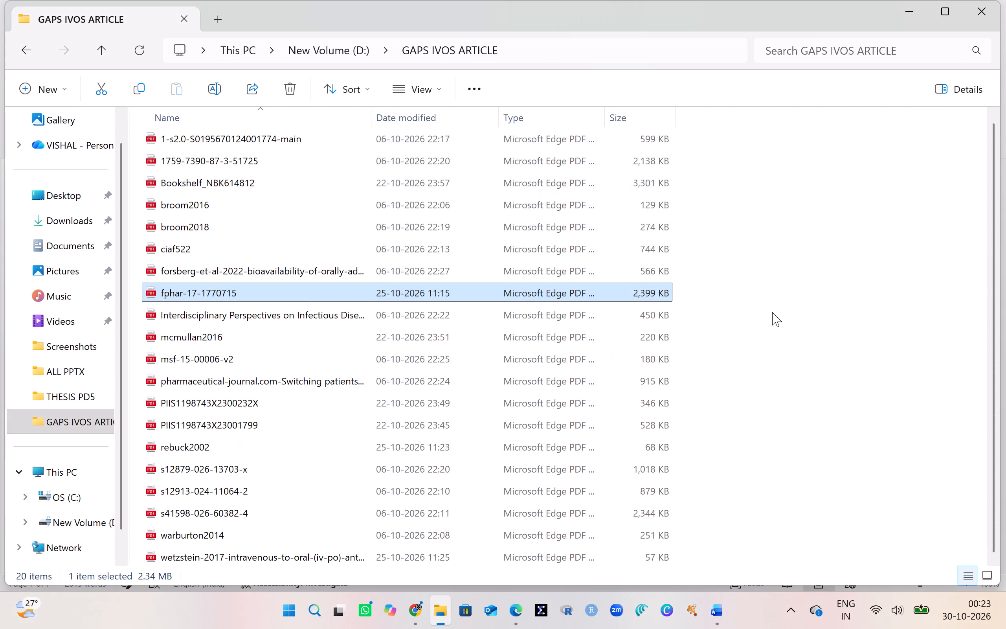
pyautogui.doubleClick(339, 175)
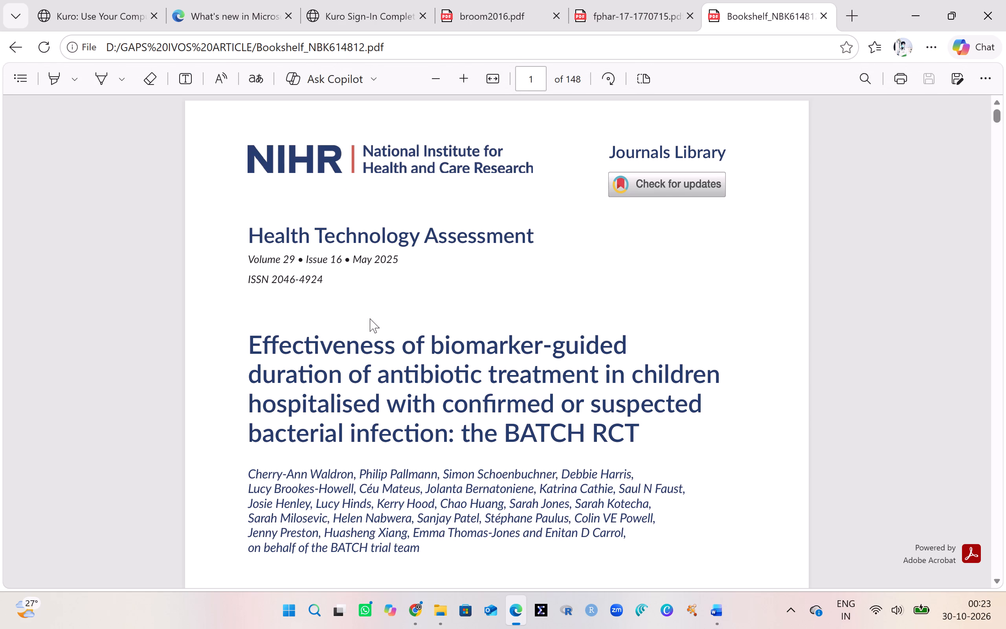
# Copy the DOI 10.3310/MBVA3675 from the bottom of the BATCH RCT report's cover page.
pyautogui.scroll(-6, 354, 278)
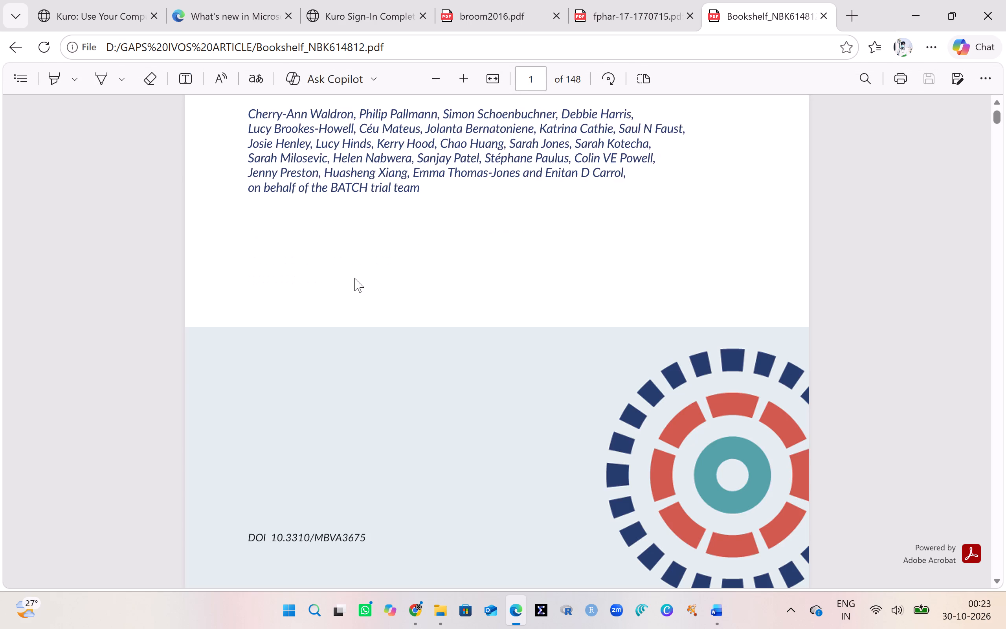
pyautogui.hscroll(1, 354, 278)
pyautogui.scroll(-1, 354, 278)
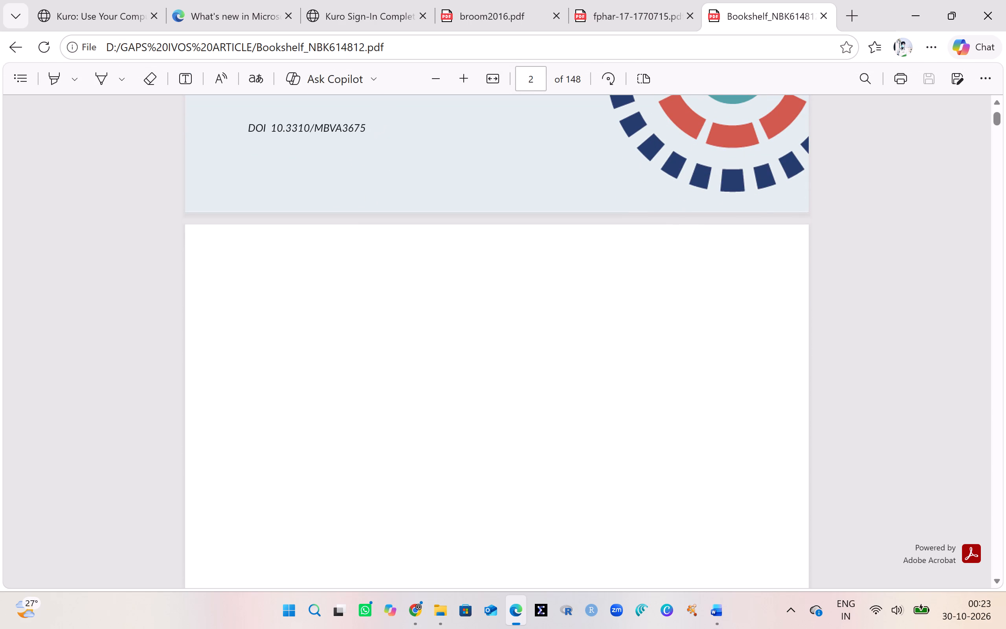
pyautogui.moveTo(365, 128); pyautogui.dragTo(272, 126)
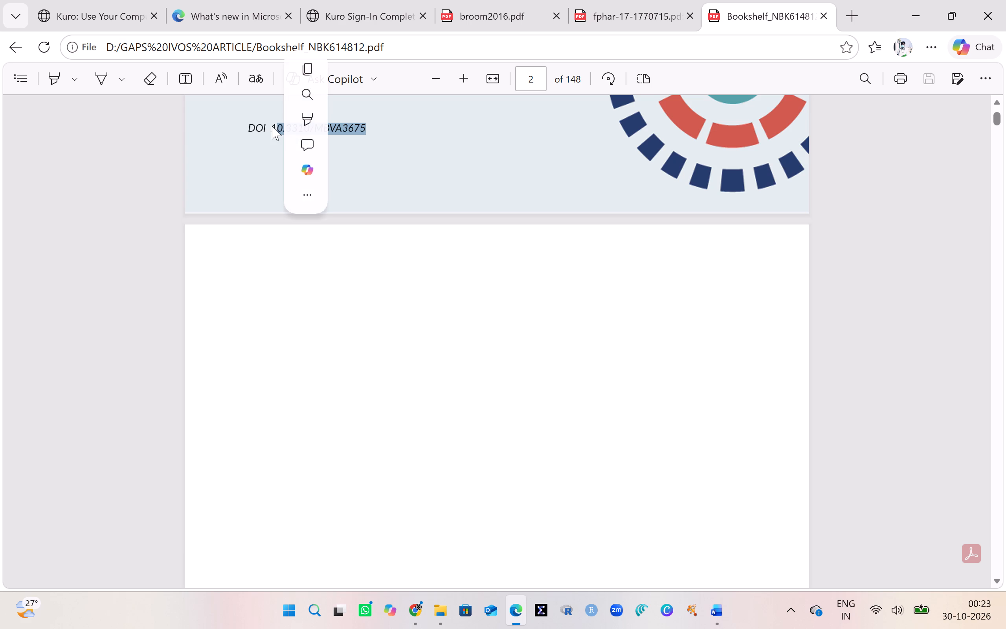
pyautogui.moveTo(272, 126); pyautogui.dragTo(368, 123)
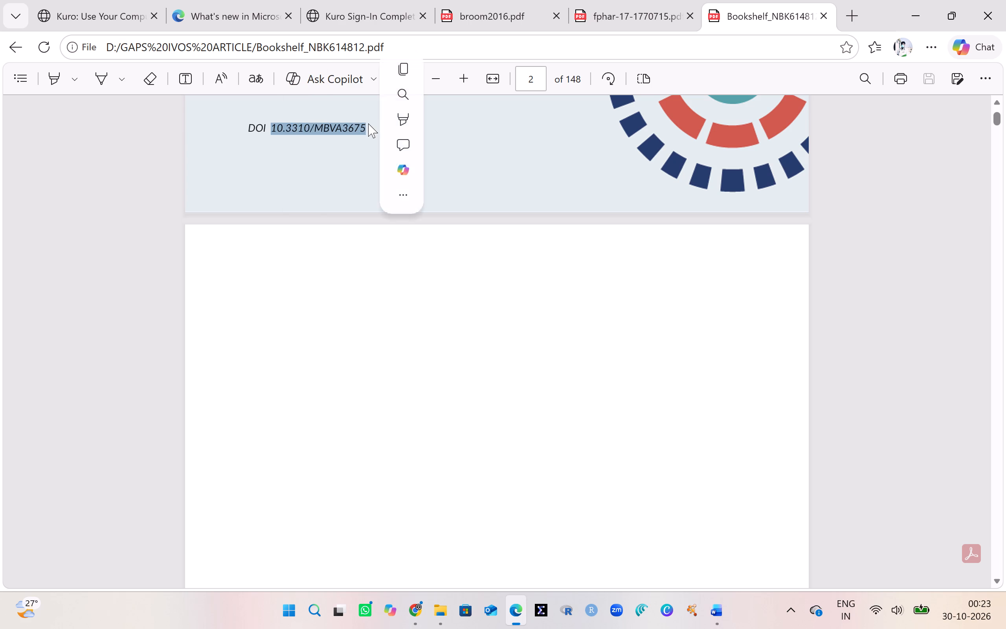
pyautogui.hotkey('ctrl', 'c')
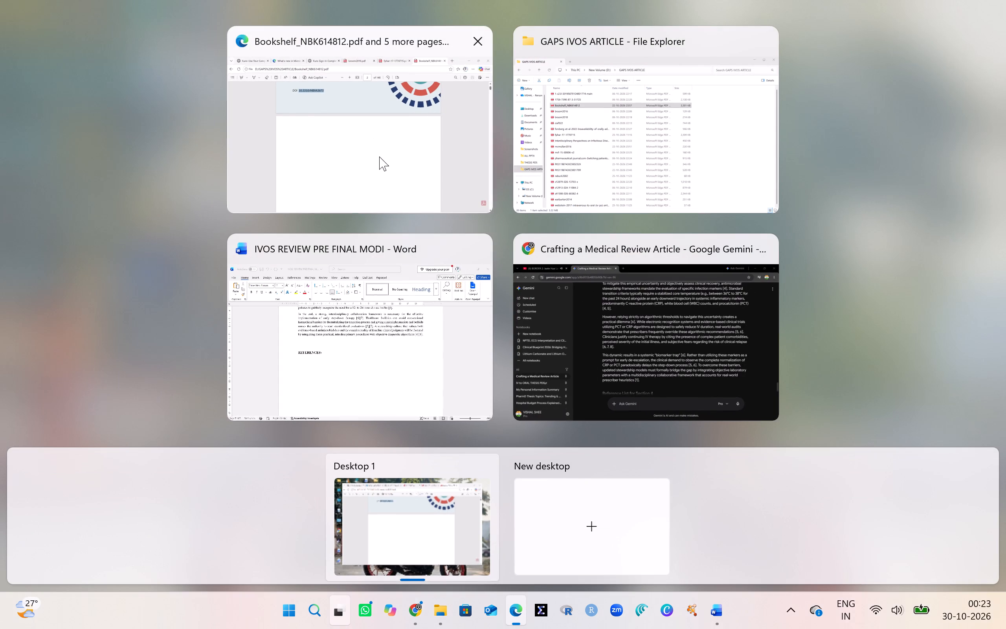
# Switch to Chrome, open Google Scholar in a new tab, and search for the copied DOI 10.3310/MBVA3675.
pyautogui.click(554, 338)
pyautogui.click(413, 17)
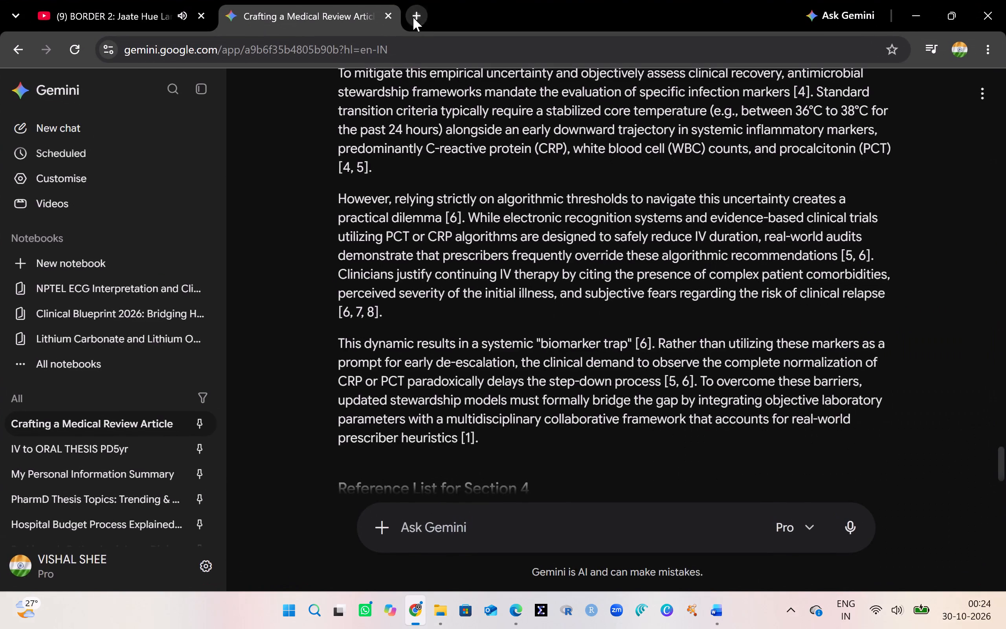
pyautogui.click(401, 292)
pyautogui.write('goog')
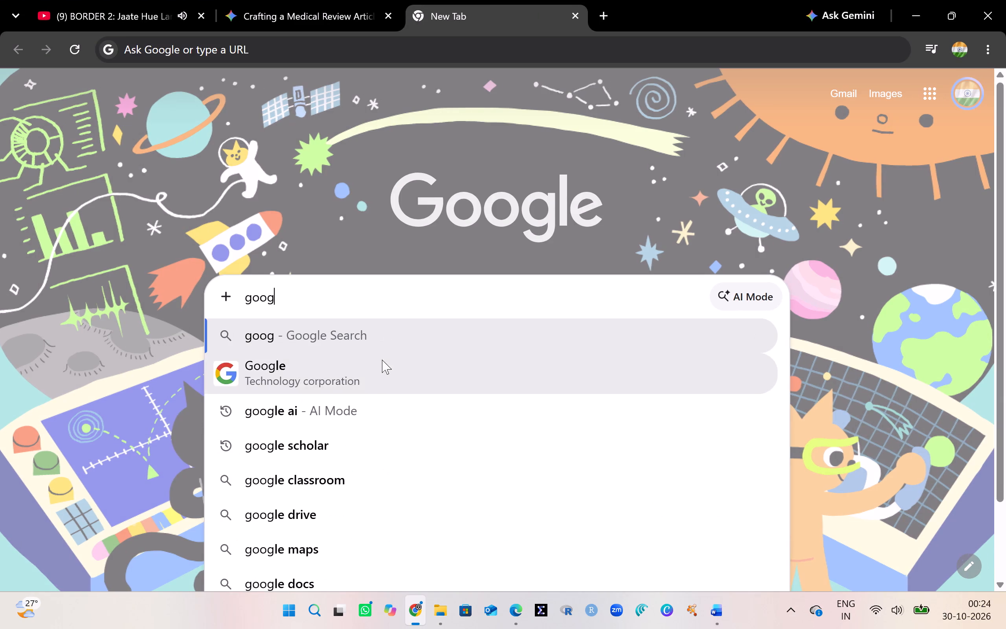
pyautogui.click(376, 433)
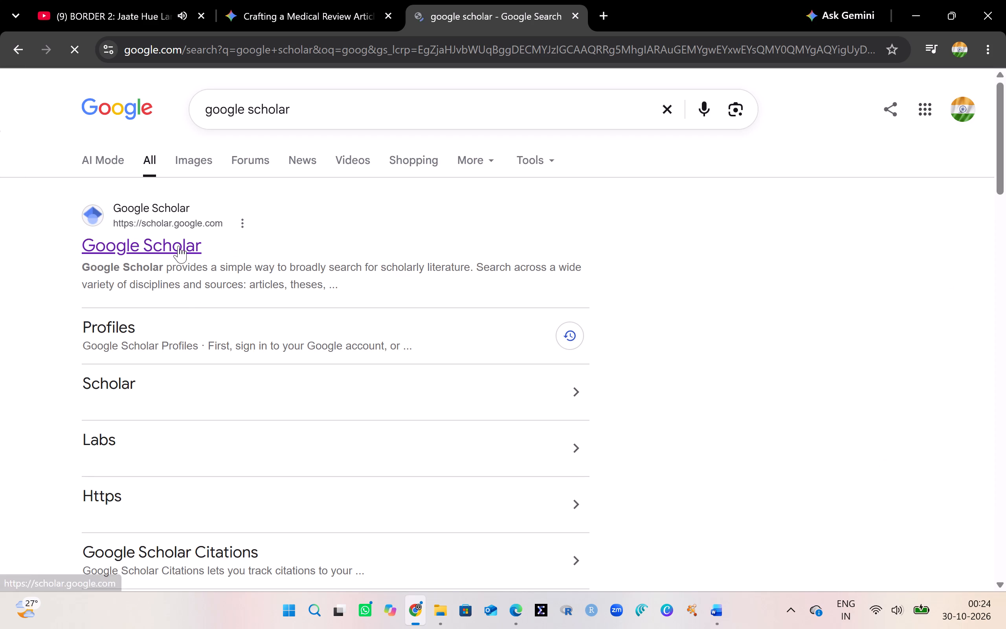
pyautogui.click(178, 246)
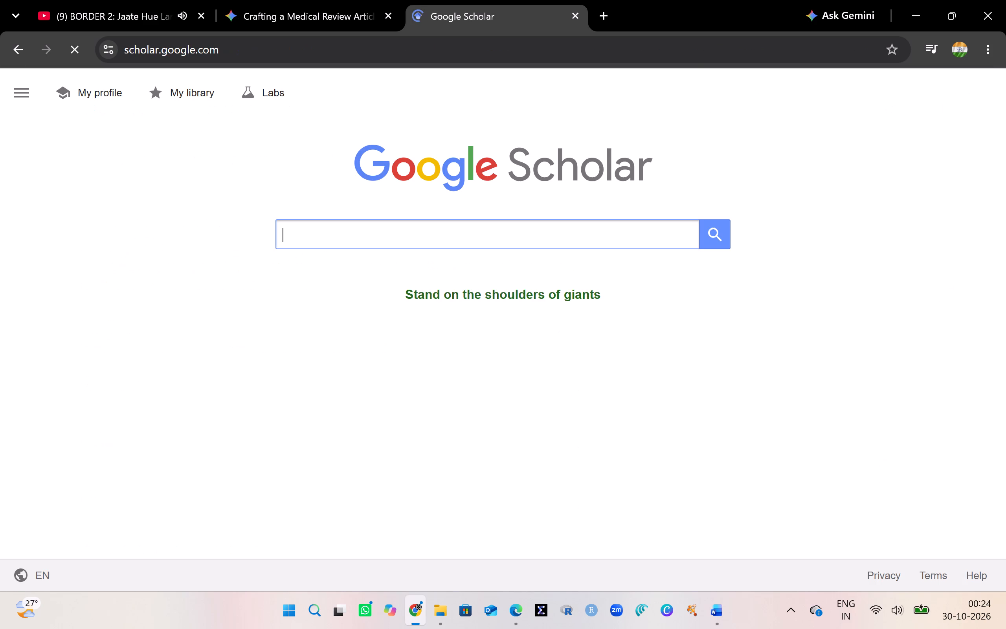
pyautogui.click(323, 244)
pyautogui.hotkey('ctrl', 'v')
pyautogui.press('Return')
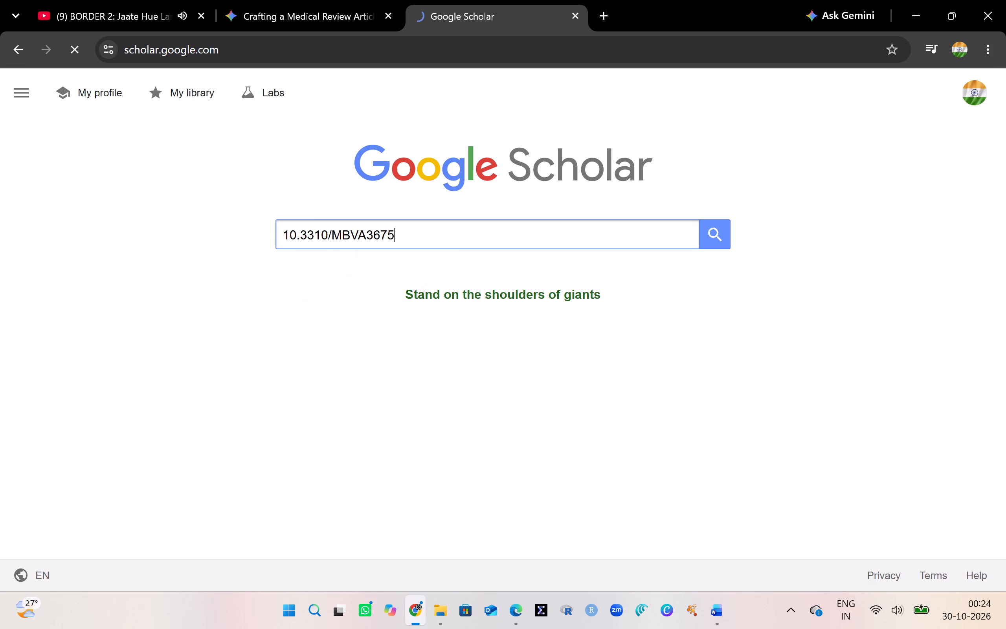